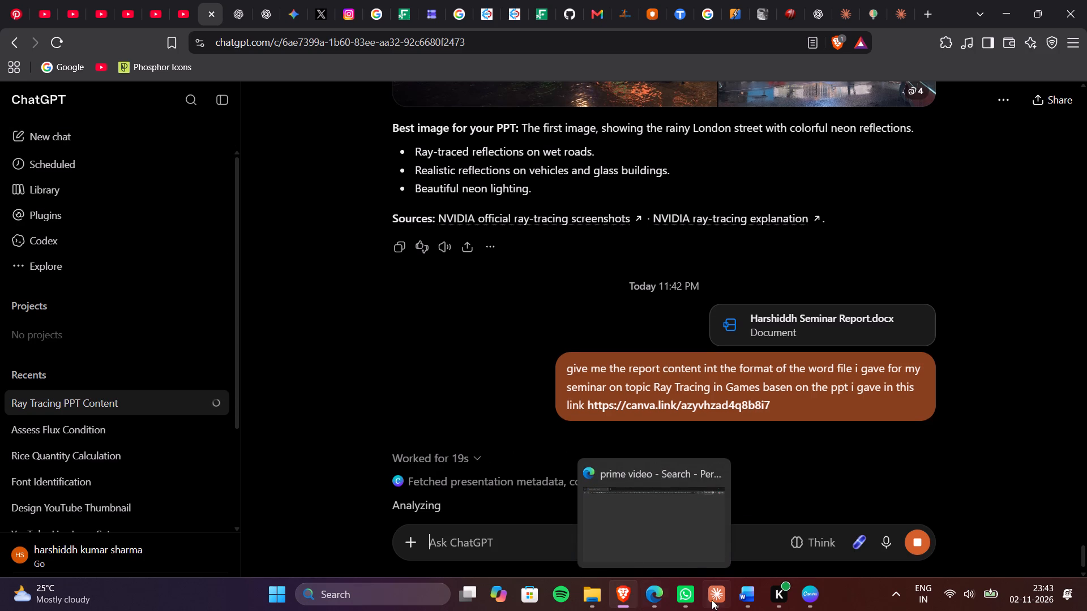
Switch to Canva and create a new blank presentation from the home page.
click(816, 604)
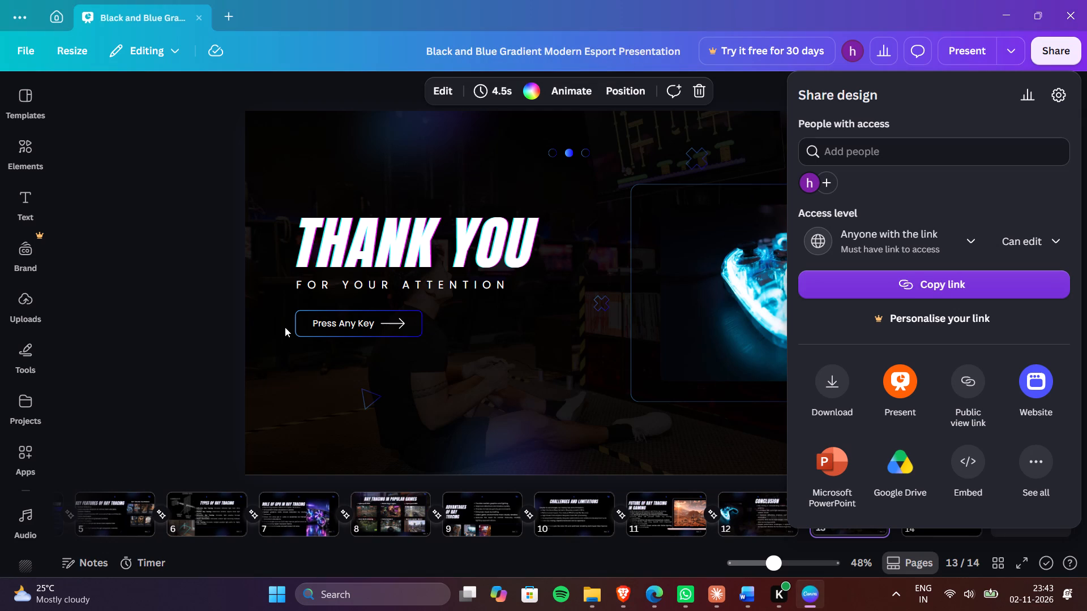
click(65, 25)
click(238, 300)
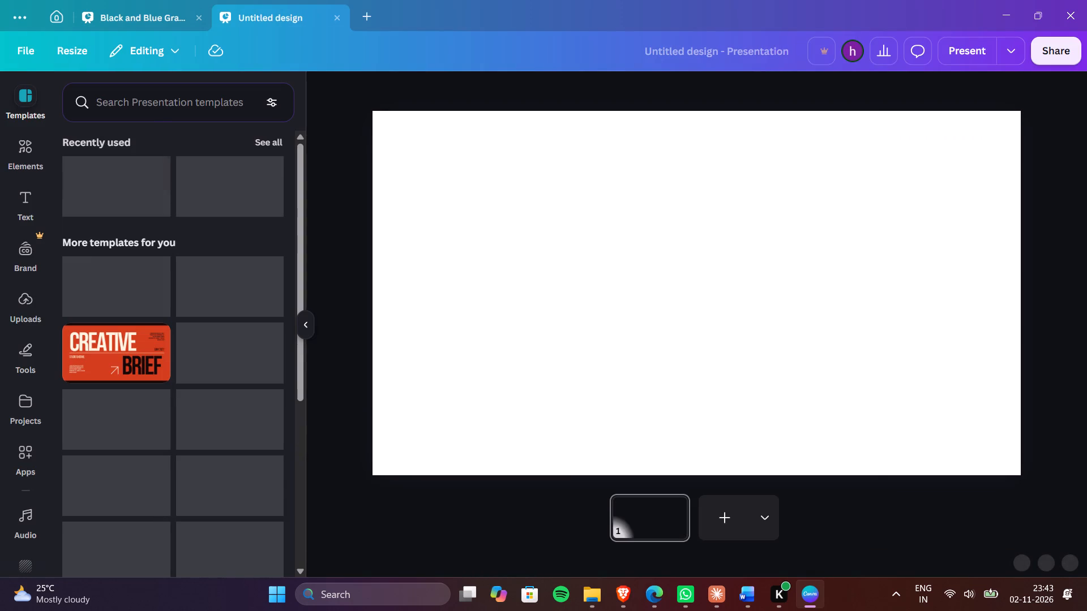
Search the presentation templates for "defence".
click(158, 101)
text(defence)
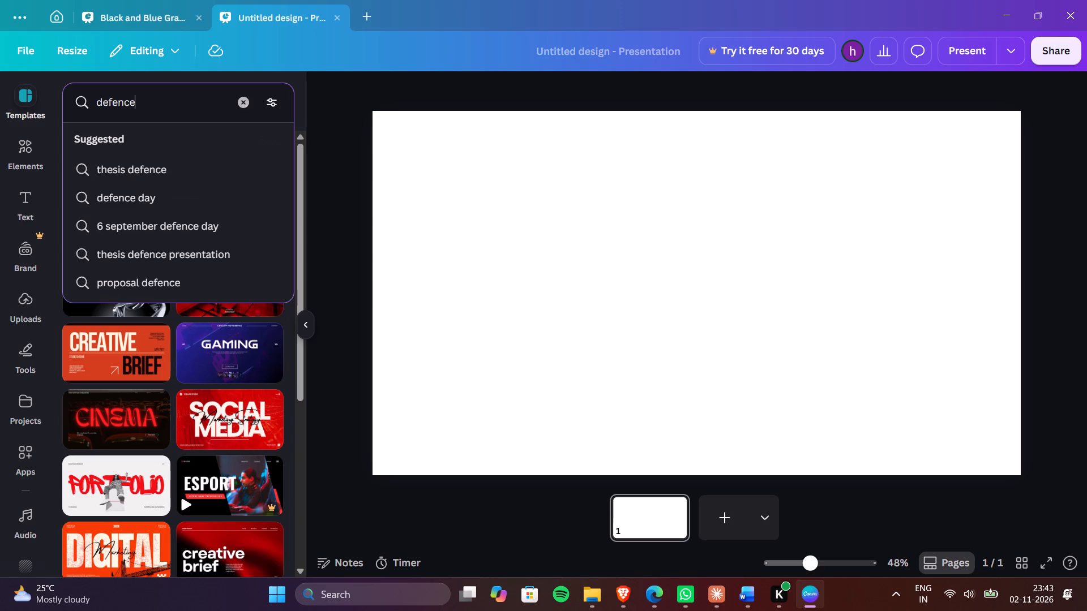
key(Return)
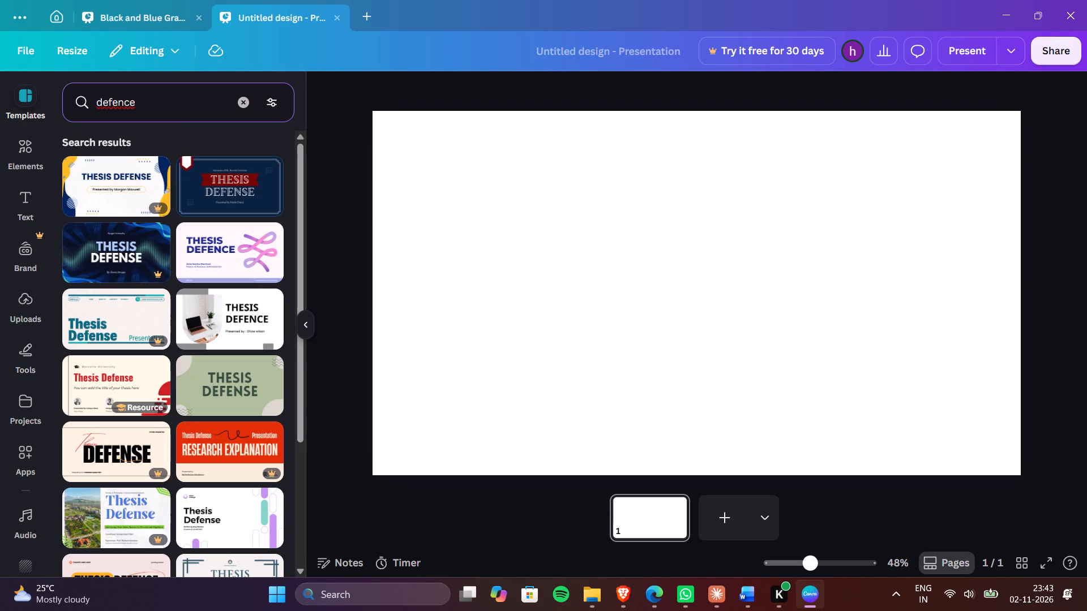
Search the templates for "ARMY" and apply all 15 pages of the Olive Green Modern Military Army Presentation.
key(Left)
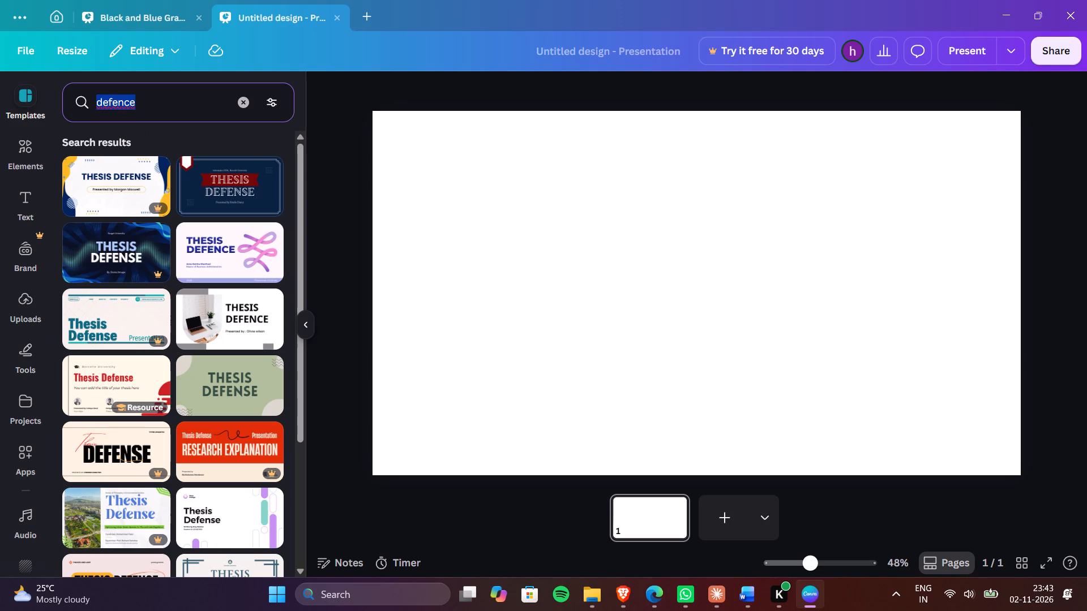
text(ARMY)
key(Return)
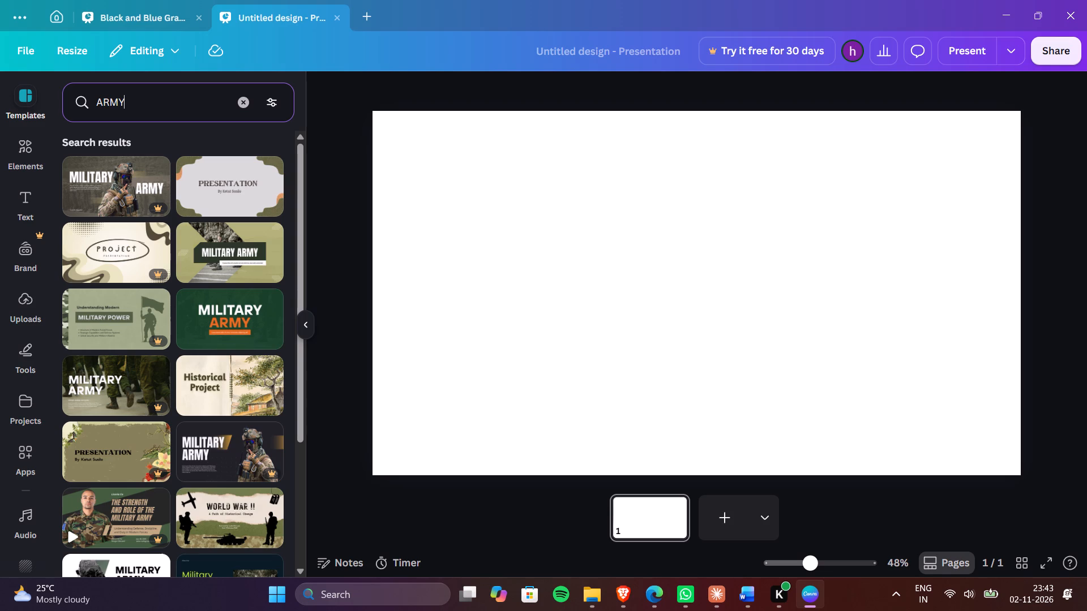
click(233, 267)
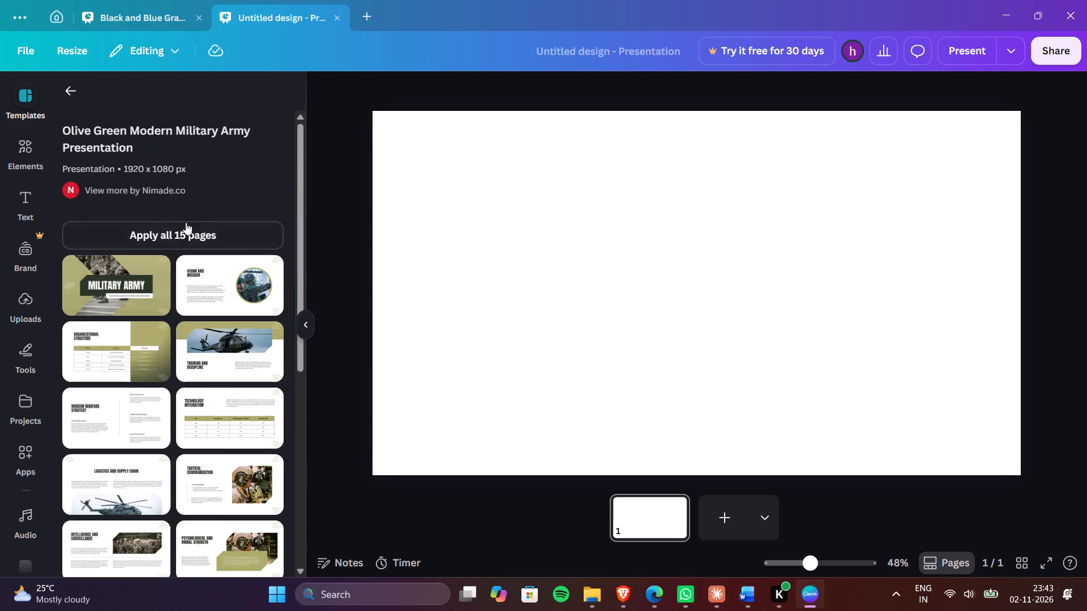
click(185, 222)
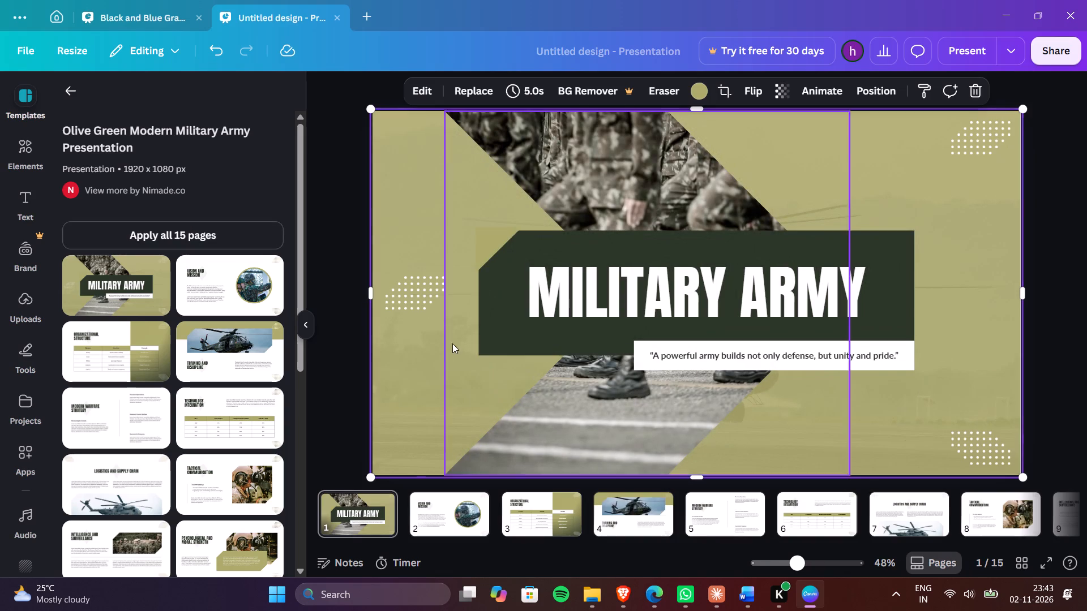
Replace the title on the first slide with "AI IN DEFENCE SECTOR".
double_click(584, 279)
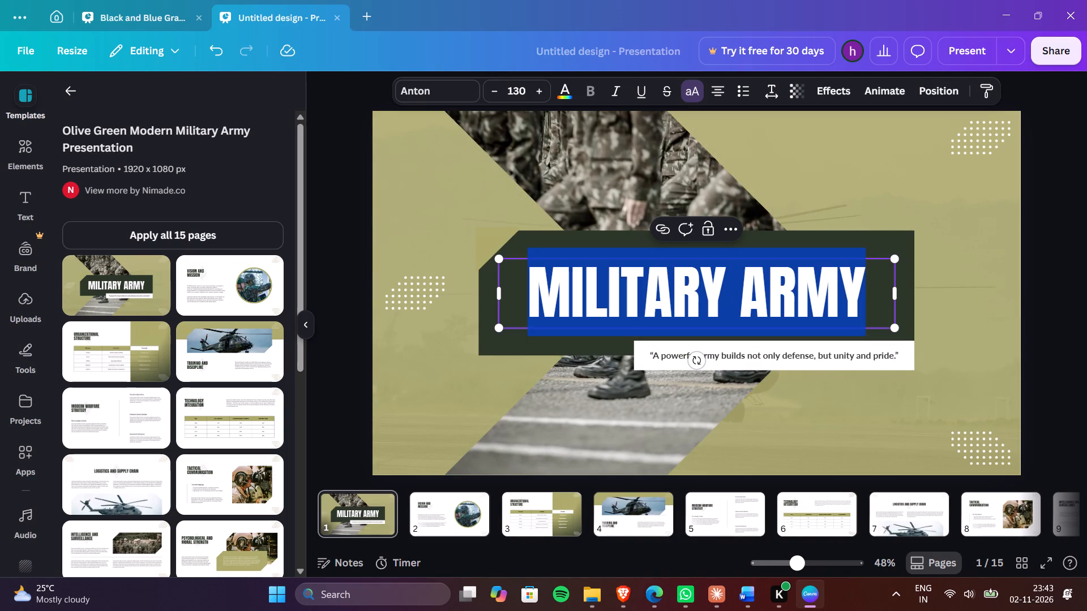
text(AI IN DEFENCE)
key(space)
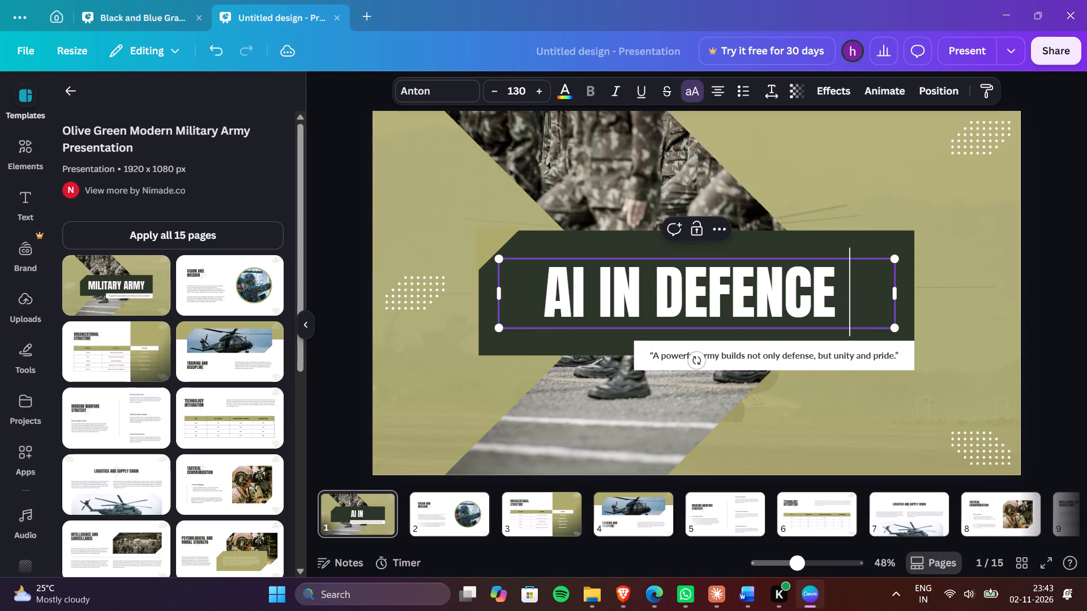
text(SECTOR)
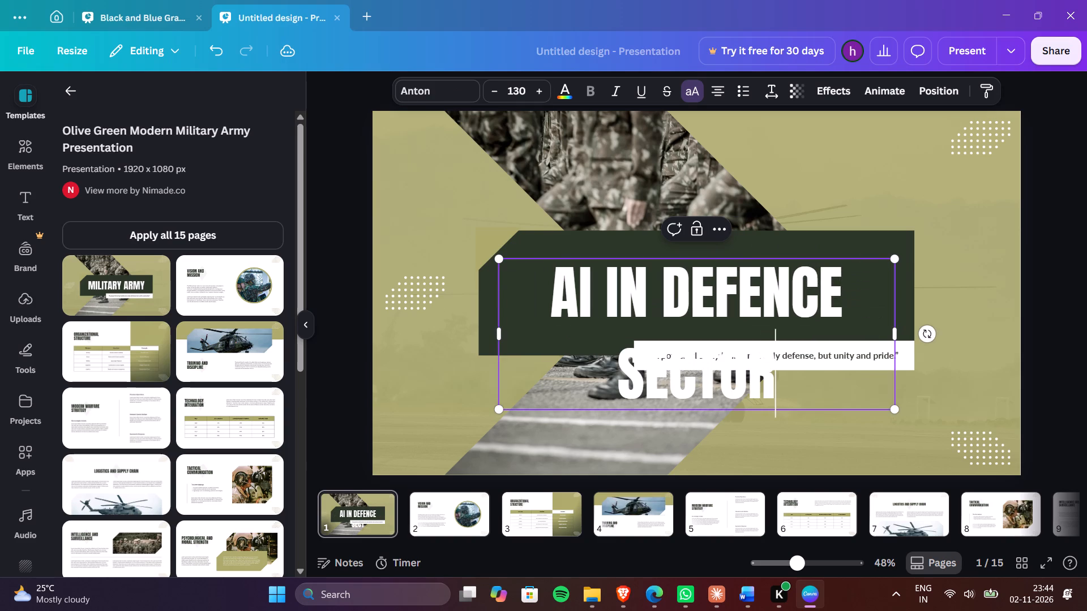
Reduce the title's font size to 113 and widen its text box so the title fits on one line.
click(489, 95)
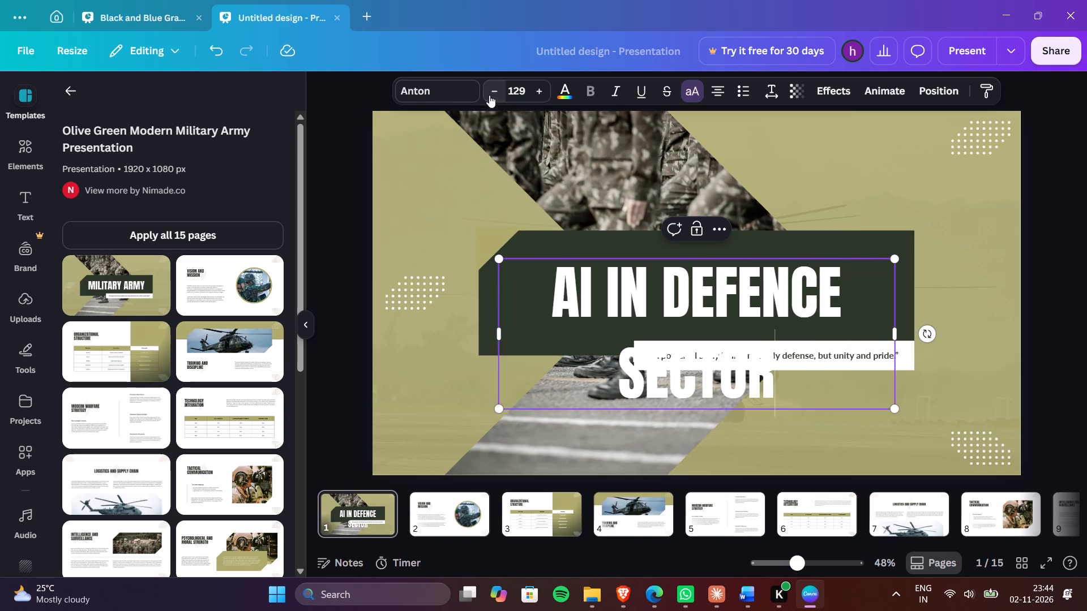
click(433, 287)
click(575, 281)
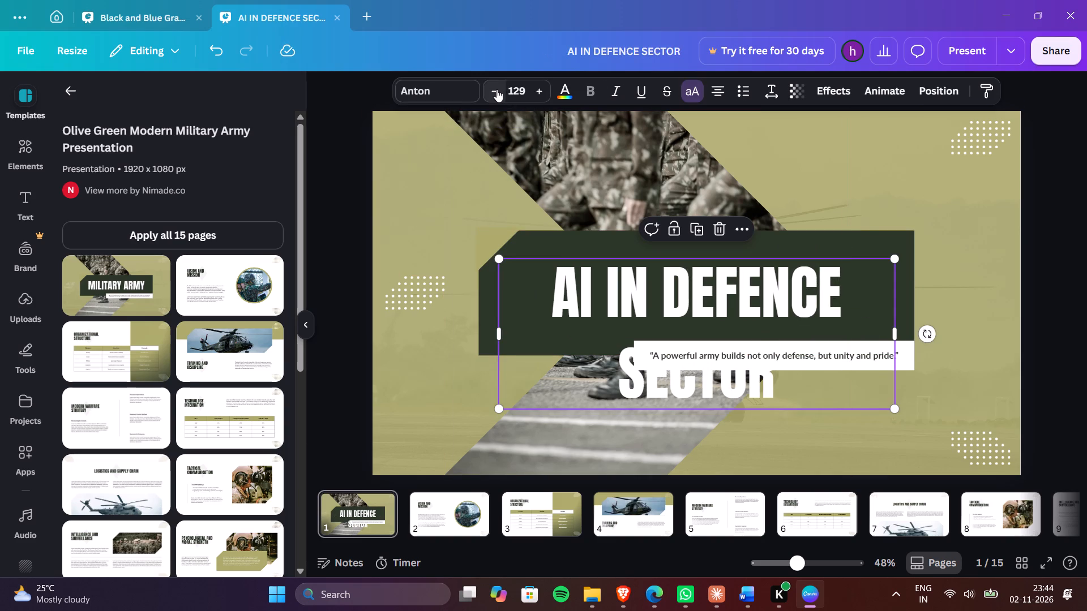
click(497, 89)
click(497, 89)
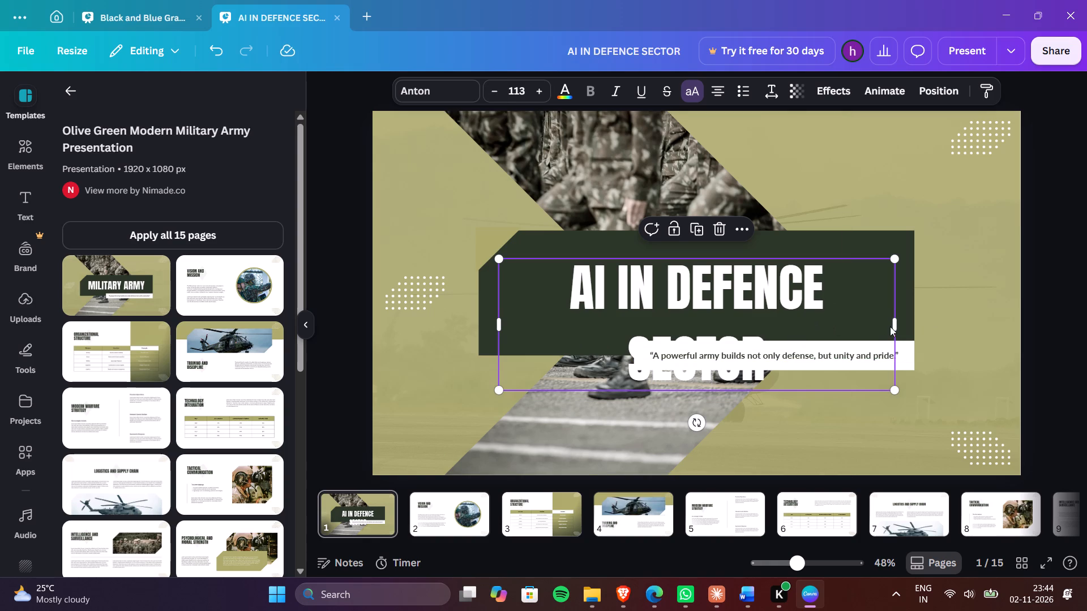
alt+drag(901, 328, 909, 328)
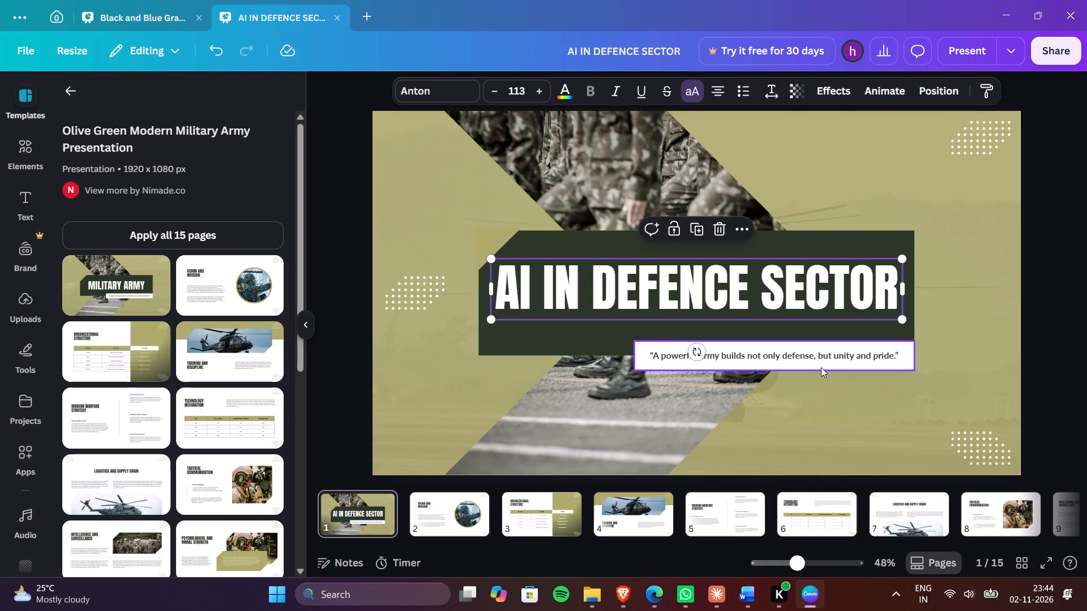
Extend the white box behind the quote downward to make it taller.
click(818, 363)
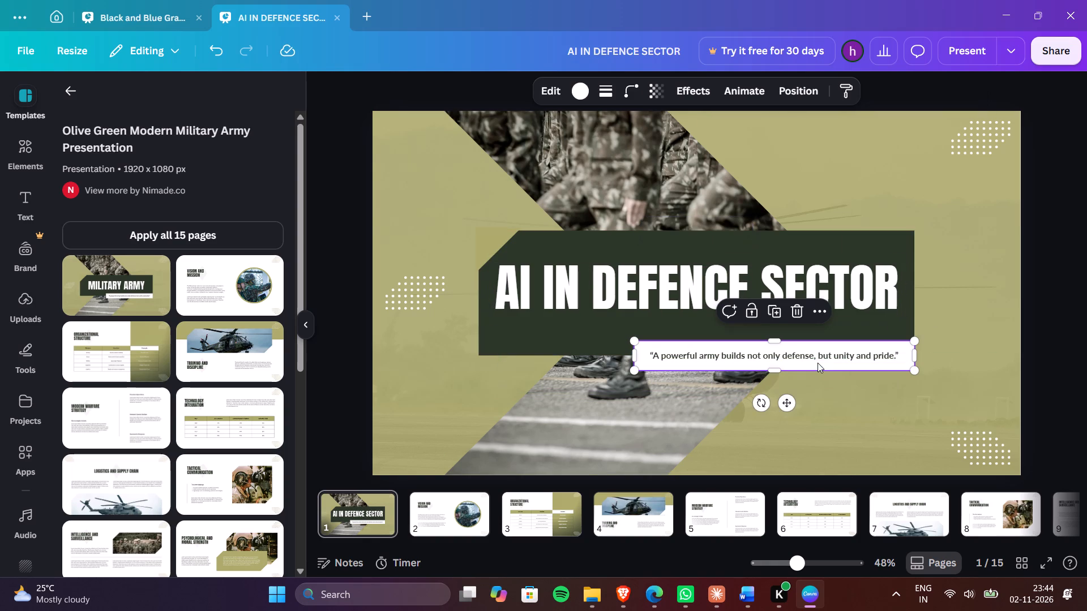
drag(776, 368, 784, 434)
Replace the quote in the white box with a "Name - " line containing the presenter's first name.
click(776, 365)
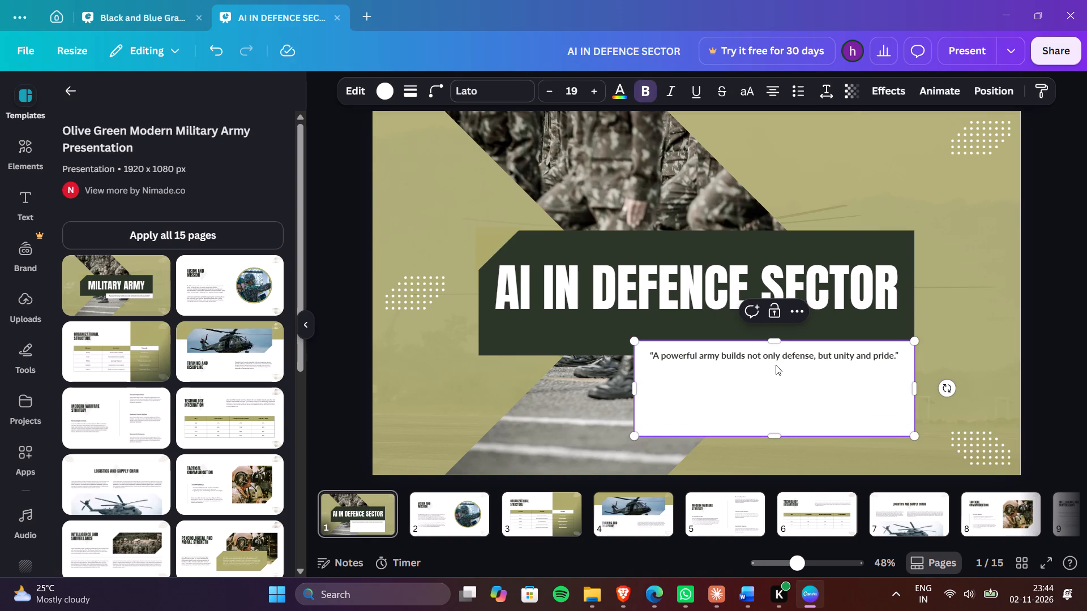
double_click(776, 365)
click(776, 360)
double_click(776, 360)
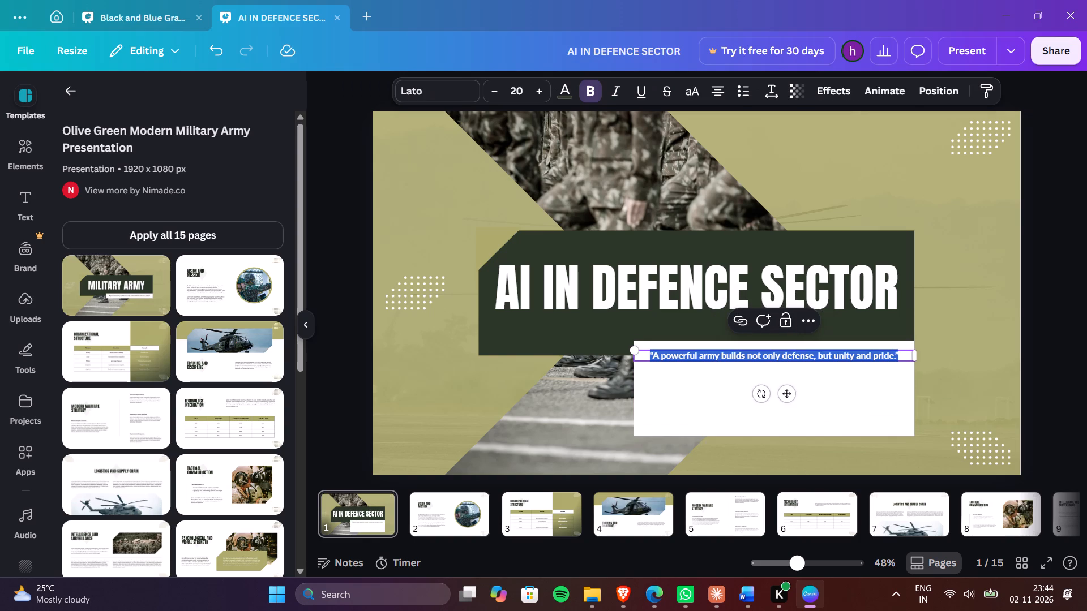
key(ctrl+a)
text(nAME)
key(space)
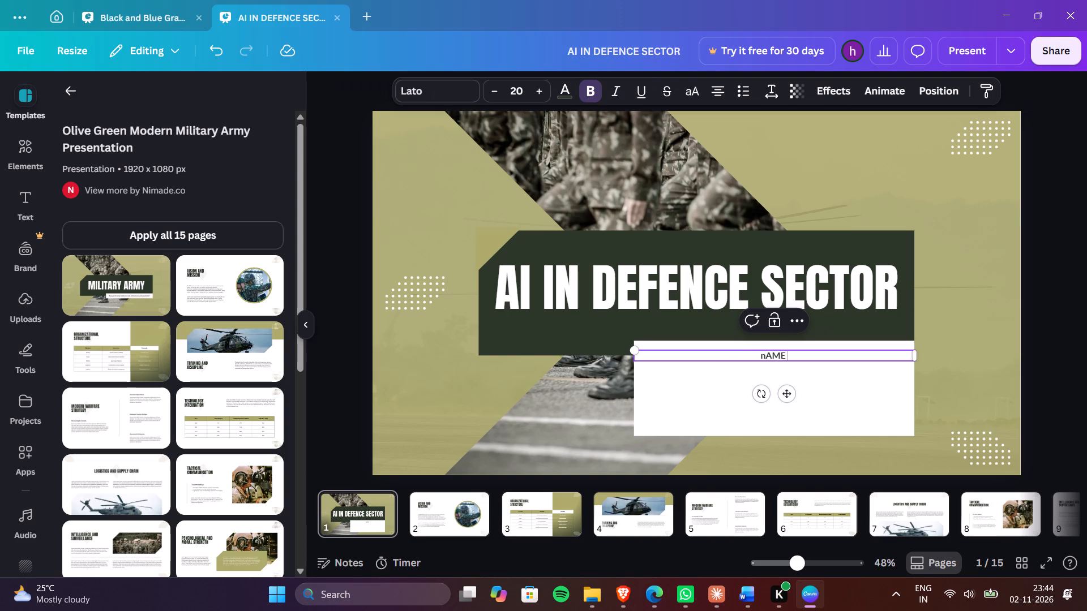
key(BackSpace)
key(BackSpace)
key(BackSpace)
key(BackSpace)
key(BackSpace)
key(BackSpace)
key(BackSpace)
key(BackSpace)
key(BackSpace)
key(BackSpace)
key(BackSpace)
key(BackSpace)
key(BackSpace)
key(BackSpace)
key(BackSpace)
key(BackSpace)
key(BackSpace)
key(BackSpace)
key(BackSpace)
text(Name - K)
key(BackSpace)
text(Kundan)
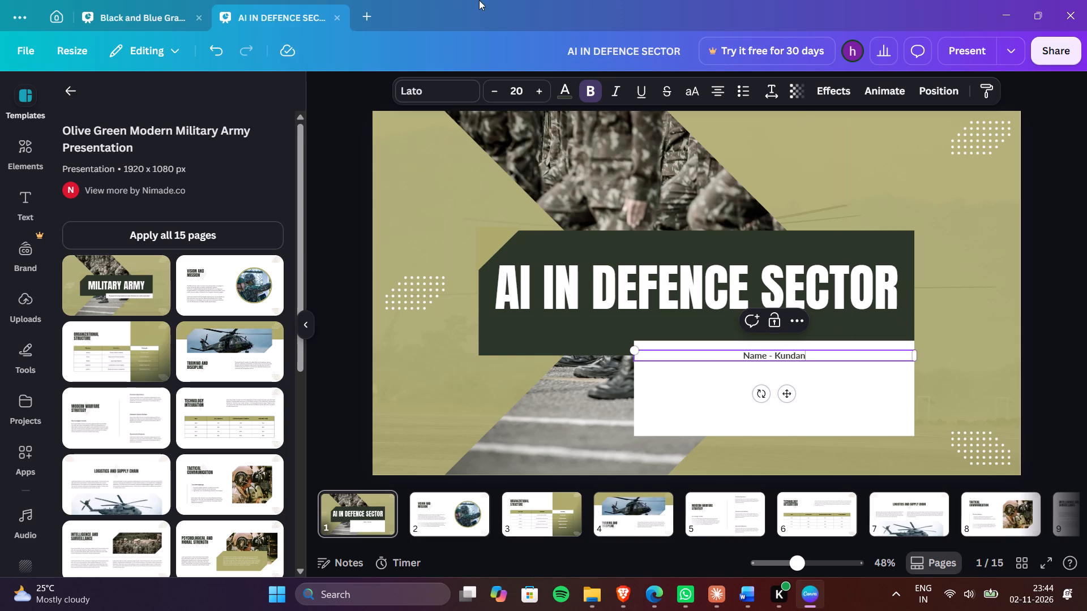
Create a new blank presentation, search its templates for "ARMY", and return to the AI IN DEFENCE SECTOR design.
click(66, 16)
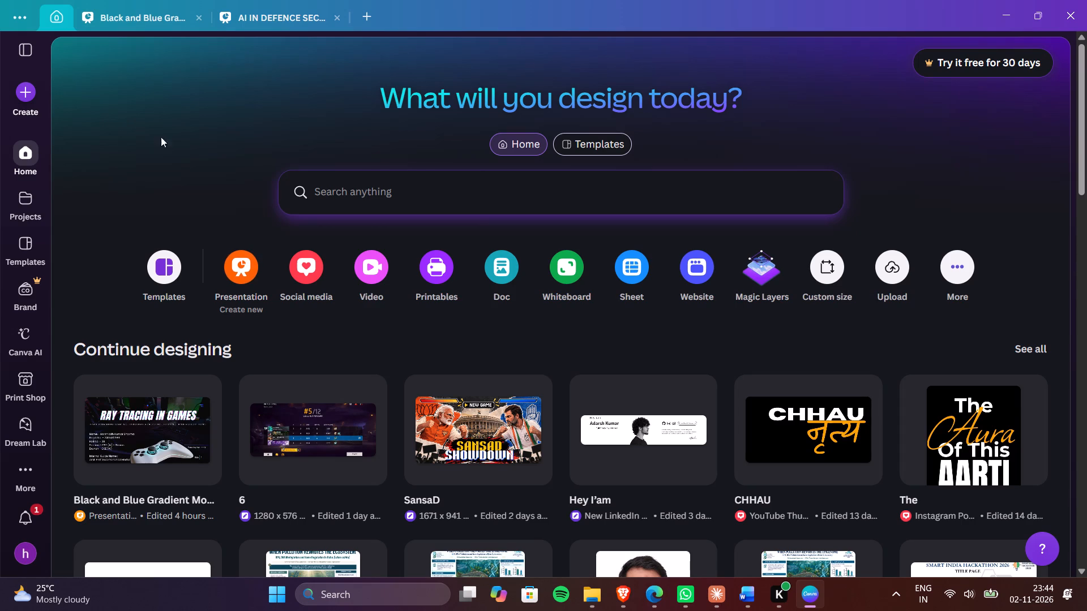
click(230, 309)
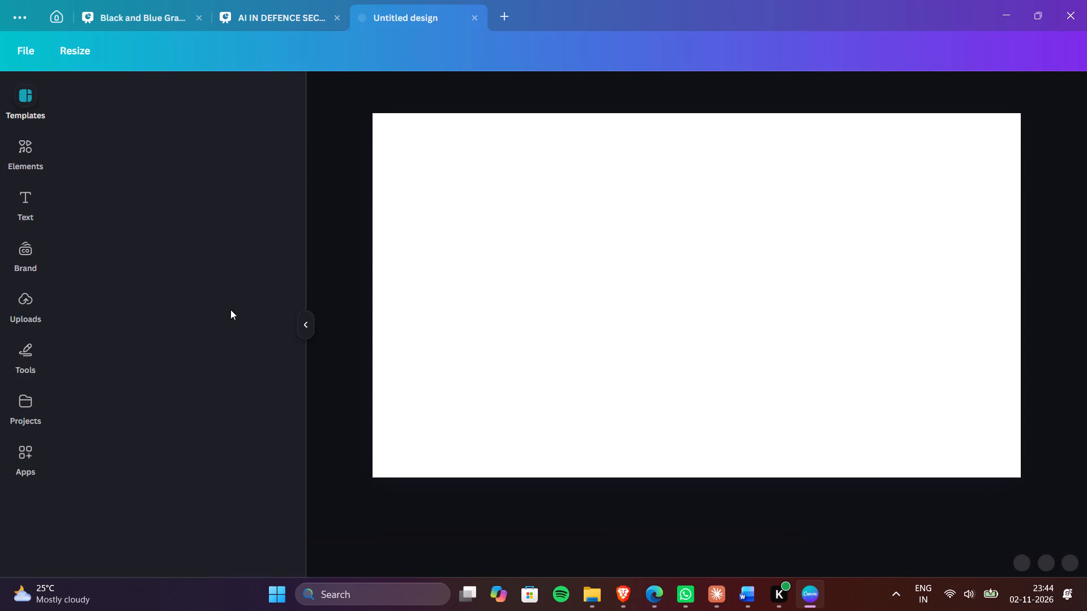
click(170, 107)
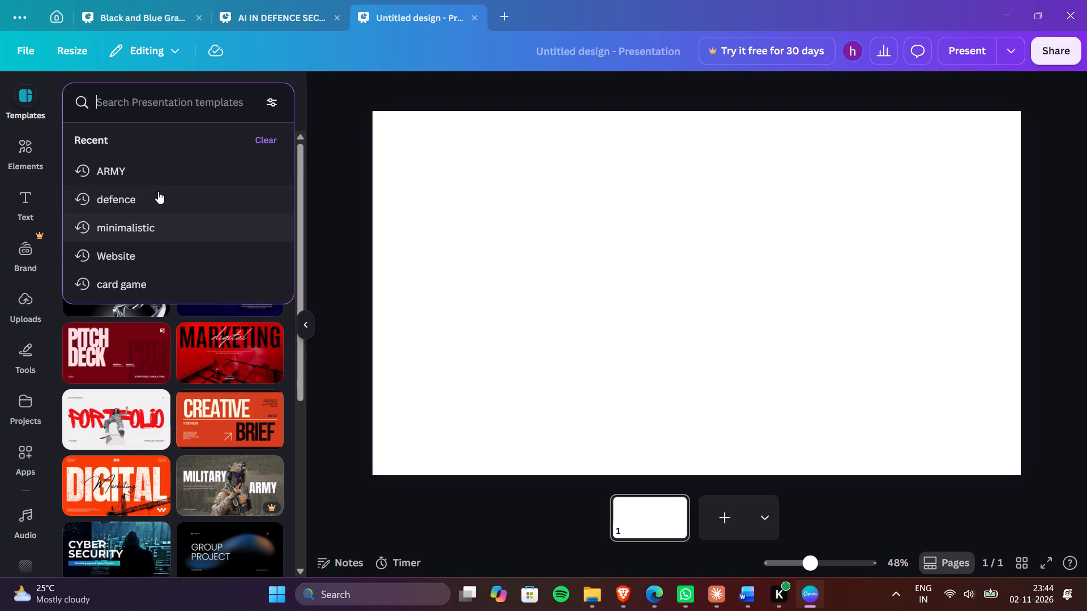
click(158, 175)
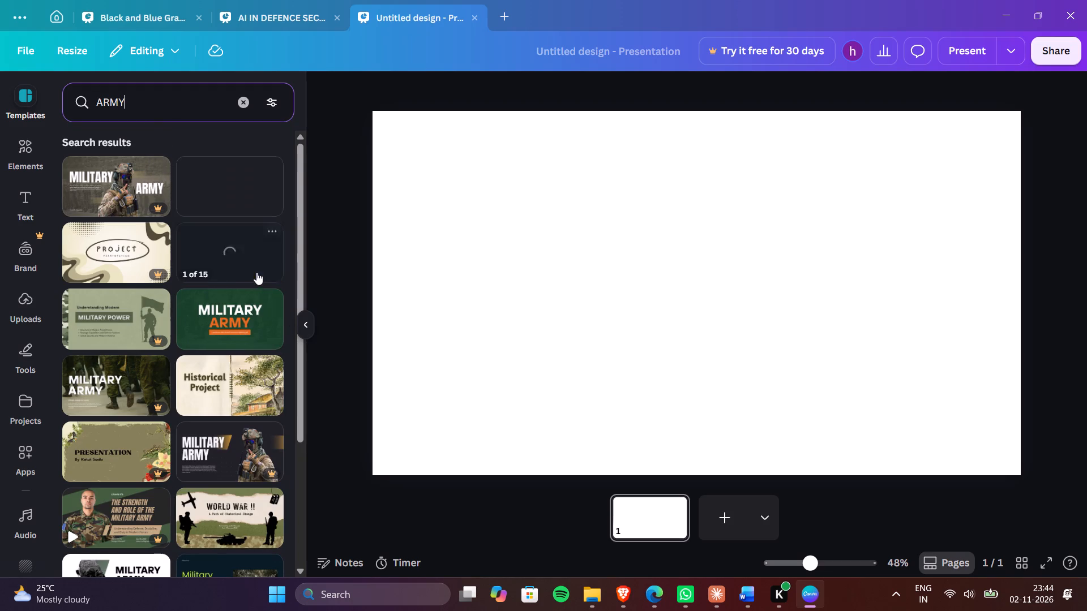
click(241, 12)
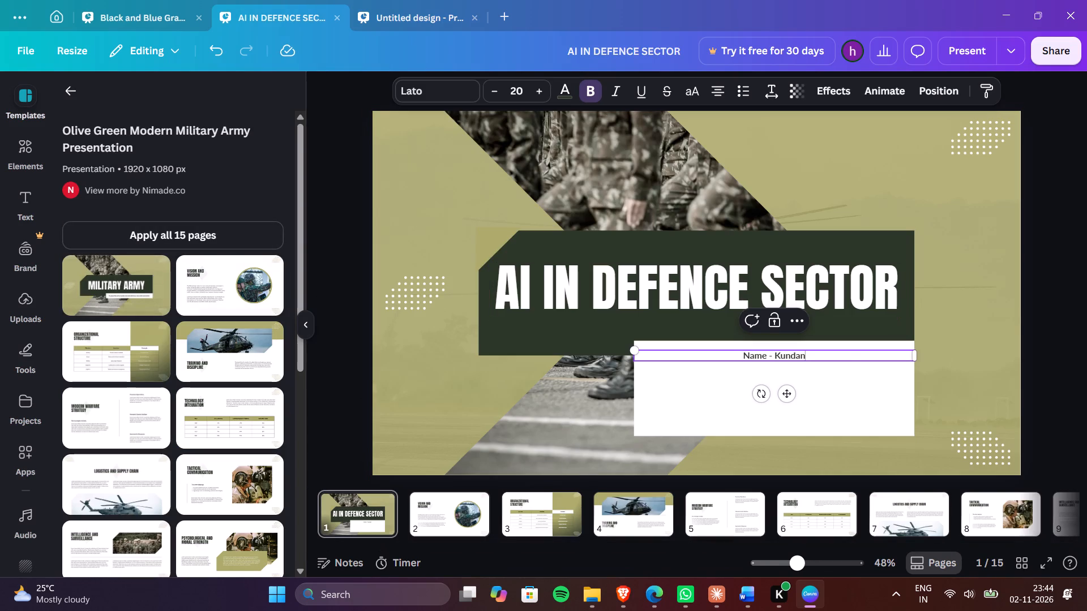
Complete the presenter's name and add "Regd No. -" and "Roll No. -" lines with the presenter's registration and roll numbers.
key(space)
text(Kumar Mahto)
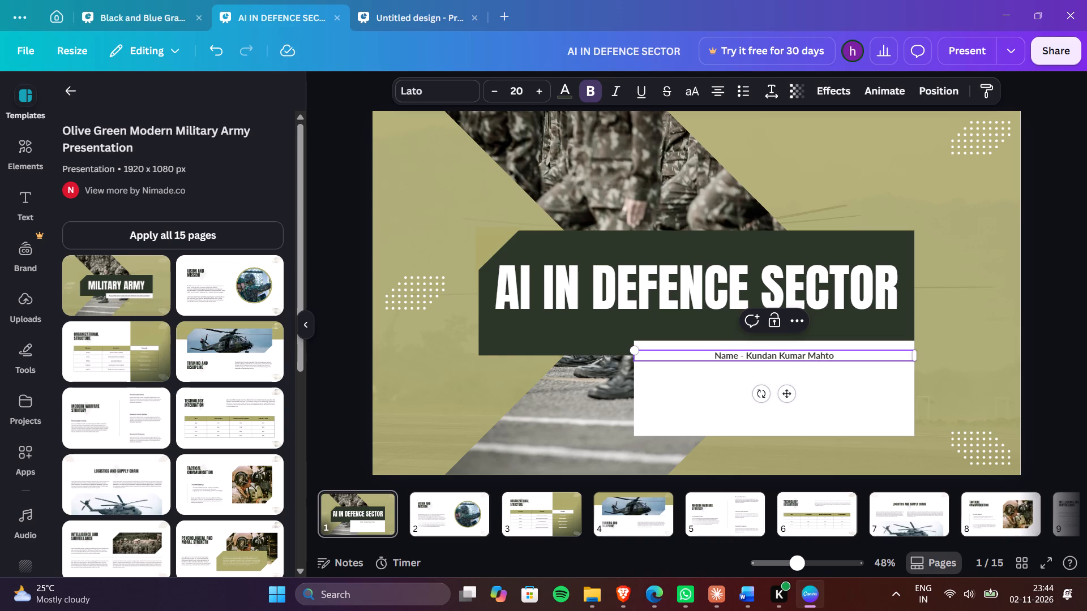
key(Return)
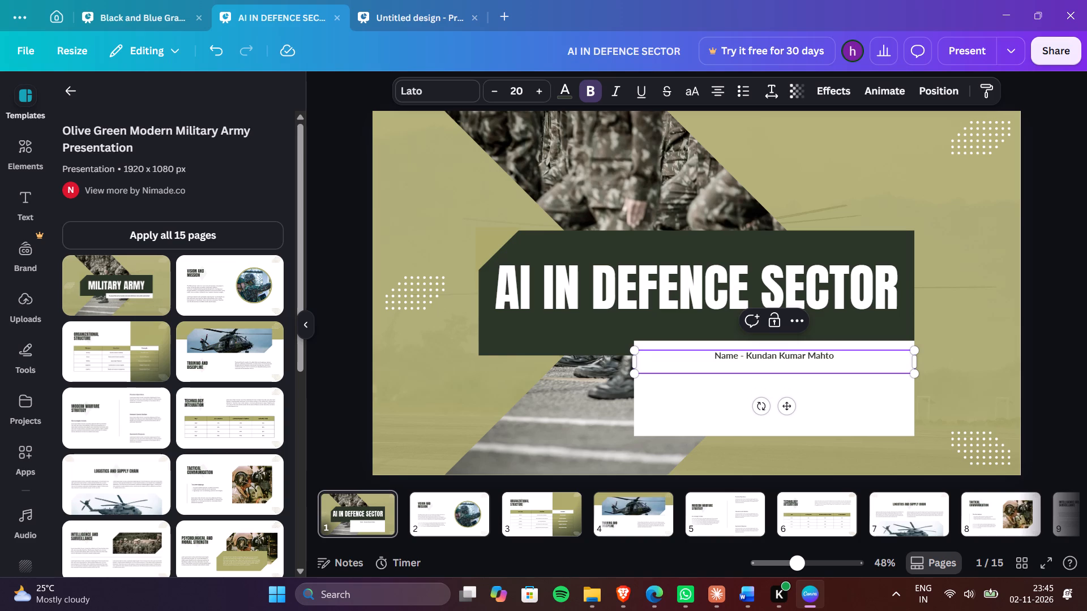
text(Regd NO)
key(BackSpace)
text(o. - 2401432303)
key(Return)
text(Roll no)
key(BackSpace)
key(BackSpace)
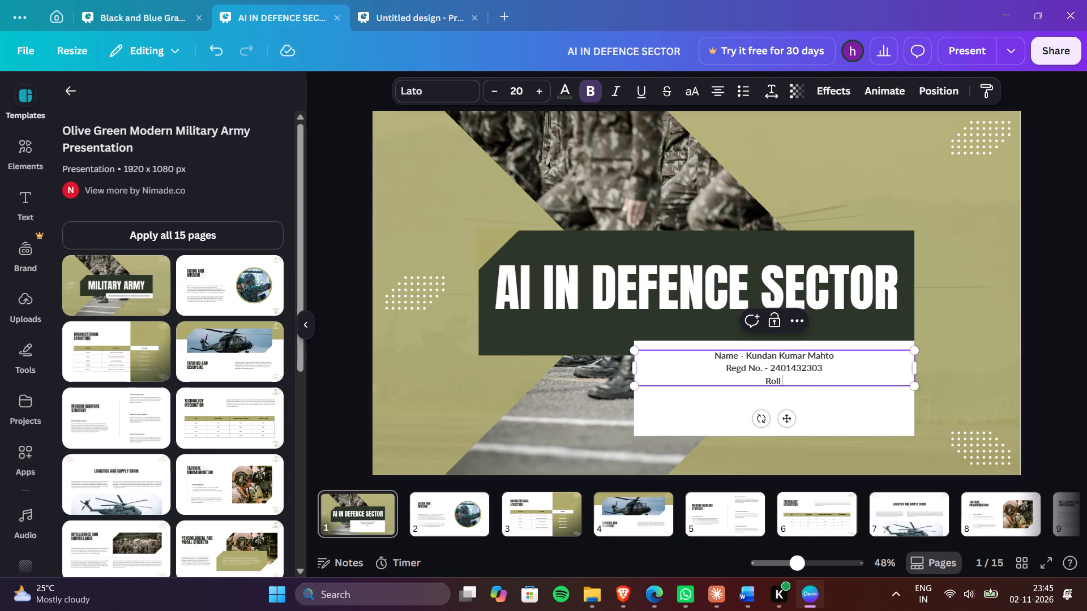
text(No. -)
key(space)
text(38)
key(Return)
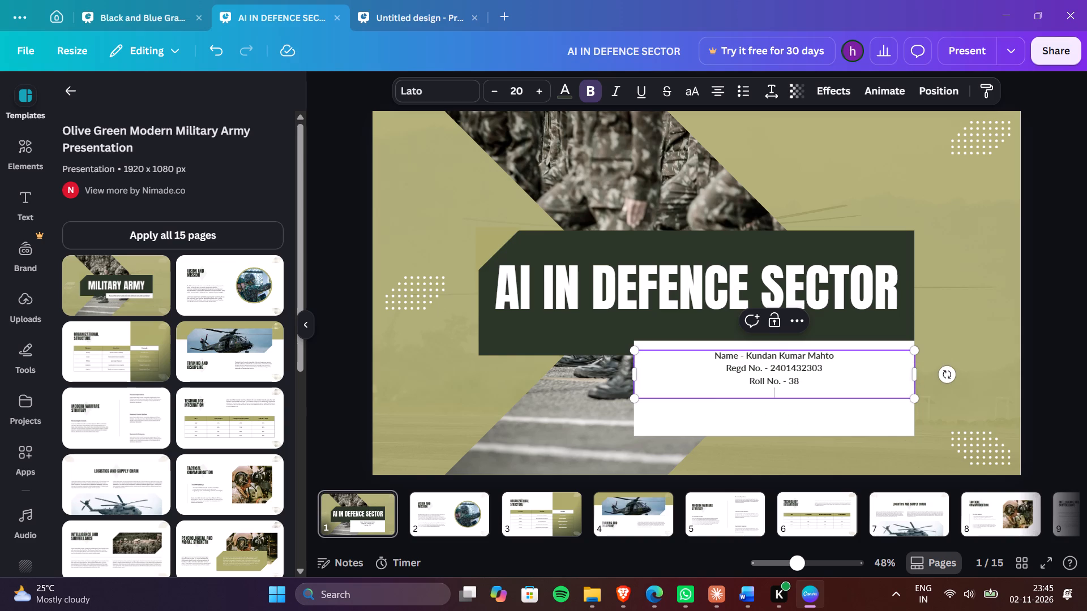
Add the lines "Section - CSE (AI) - Genius" and "Branch - CSE (AI)" below the roll number.
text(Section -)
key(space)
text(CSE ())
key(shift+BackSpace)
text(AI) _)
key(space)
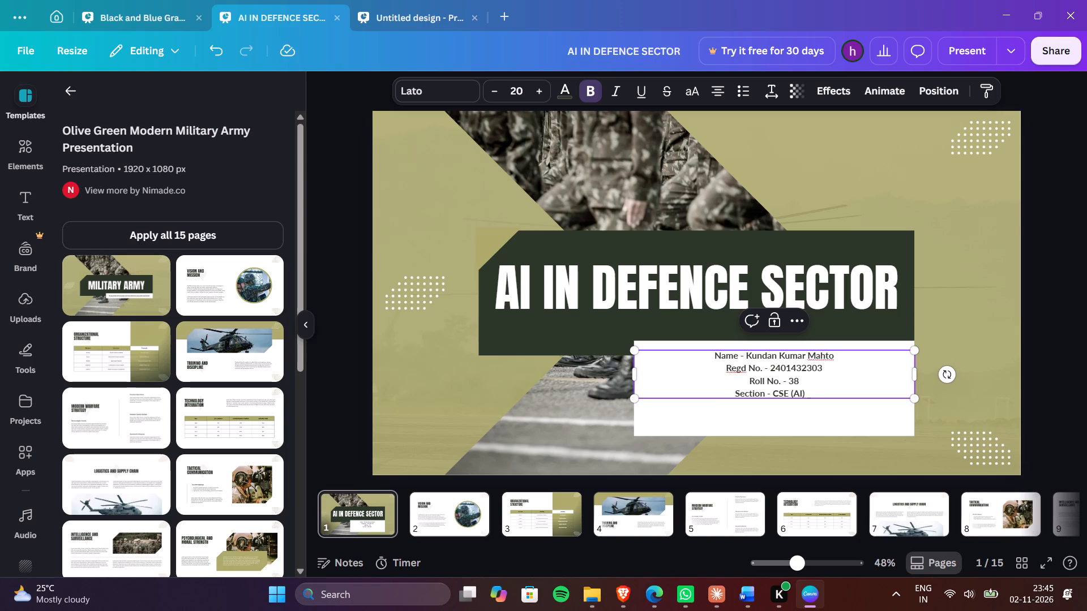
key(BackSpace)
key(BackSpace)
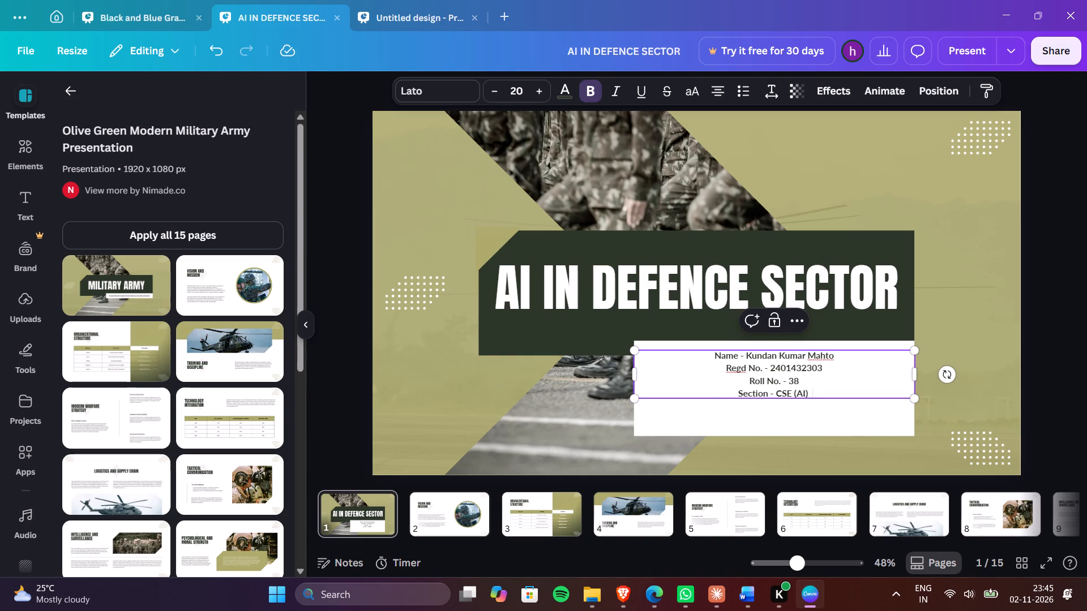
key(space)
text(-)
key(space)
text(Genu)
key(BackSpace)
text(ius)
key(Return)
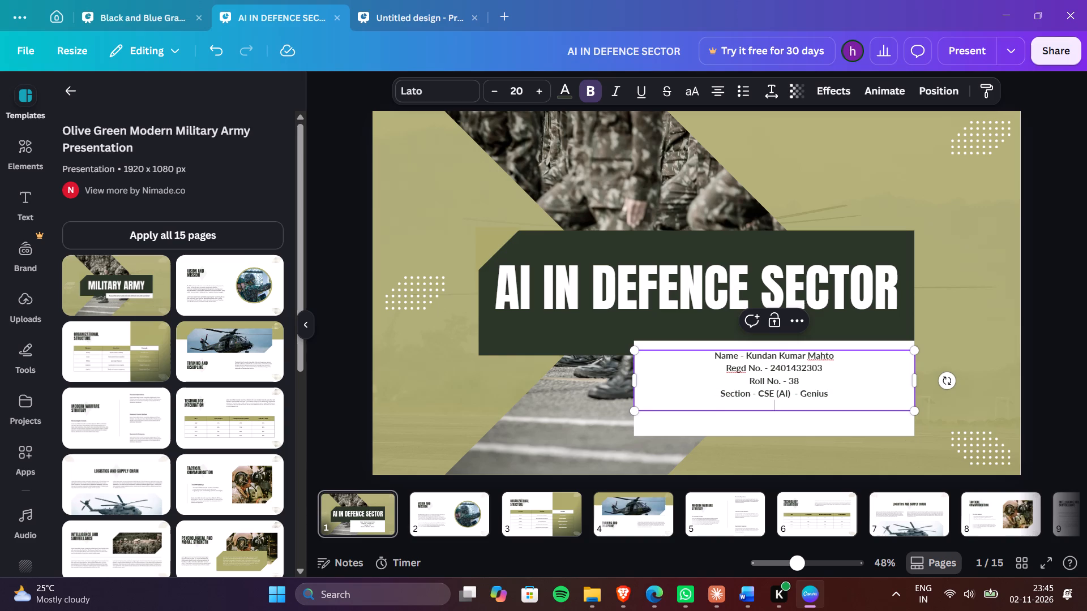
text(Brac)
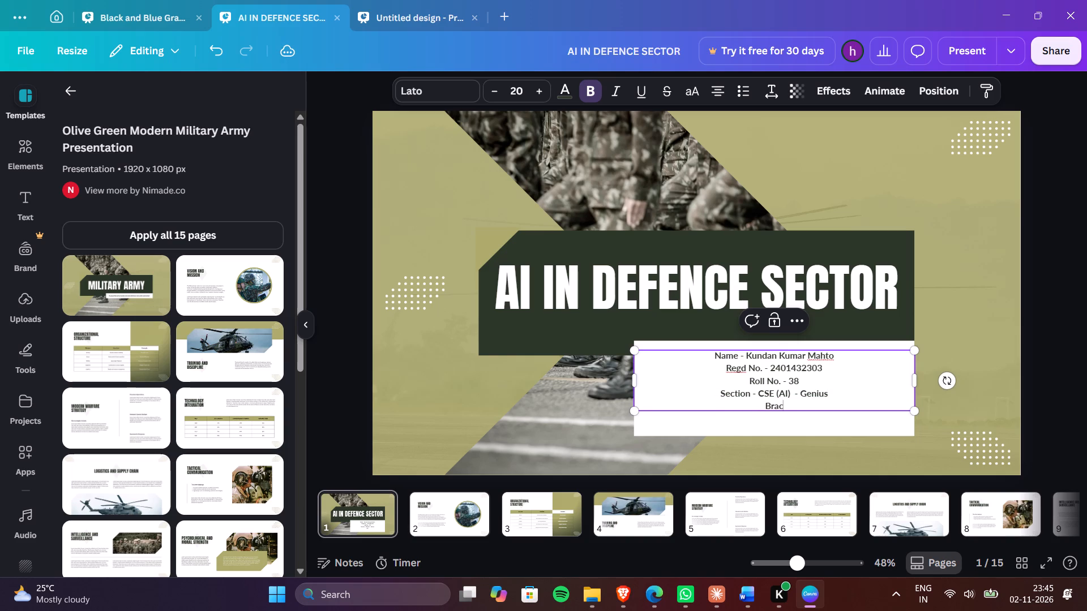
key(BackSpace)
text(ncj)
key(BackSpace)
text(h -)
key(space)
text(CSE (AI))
After a blank line, add "Internal Guide Name - Asst. Prof." followed by the guide's name.
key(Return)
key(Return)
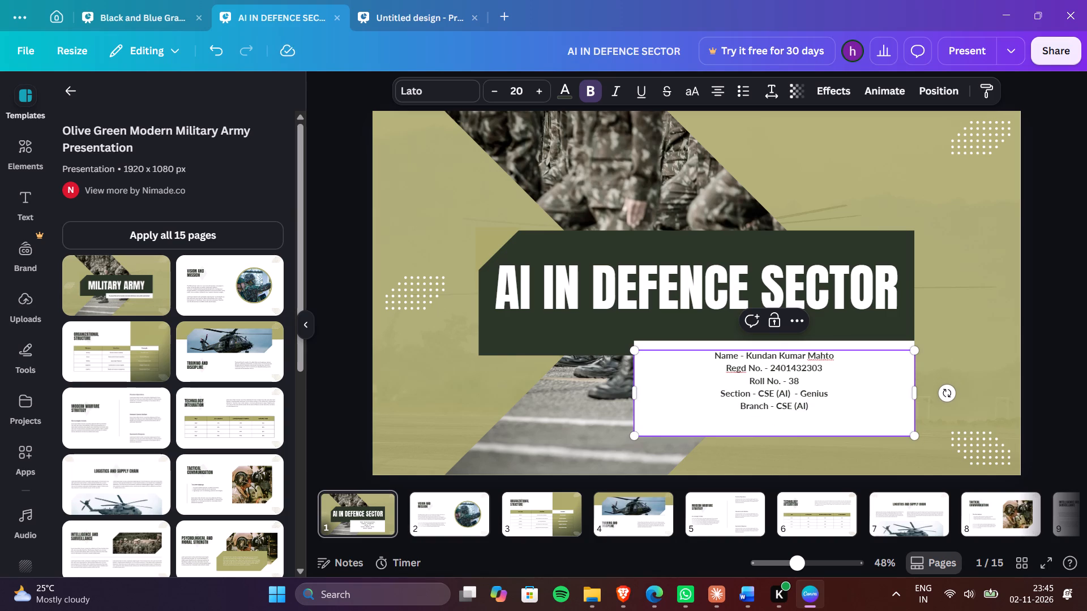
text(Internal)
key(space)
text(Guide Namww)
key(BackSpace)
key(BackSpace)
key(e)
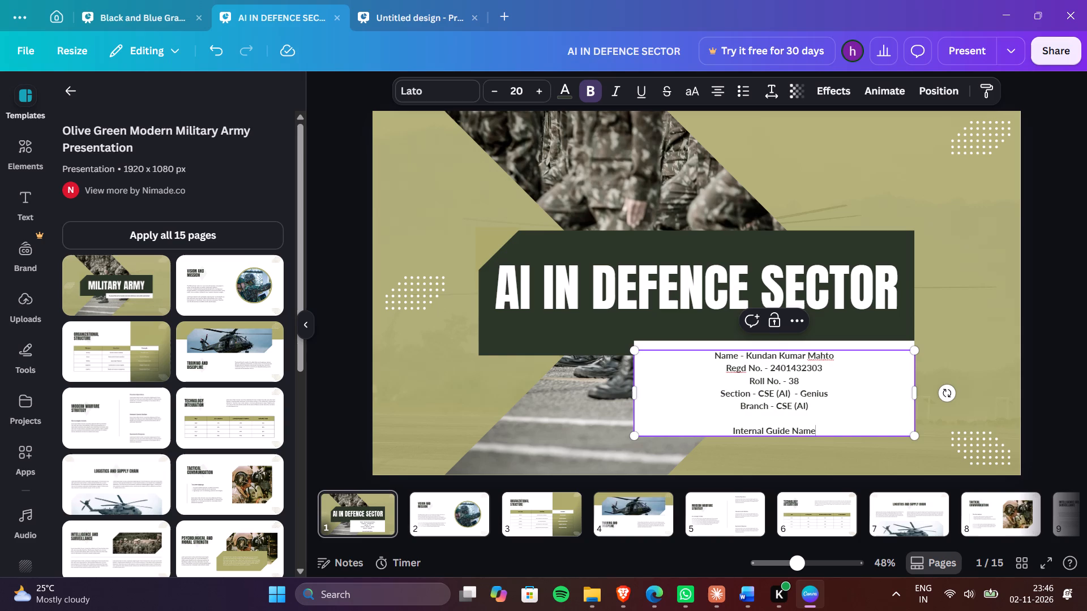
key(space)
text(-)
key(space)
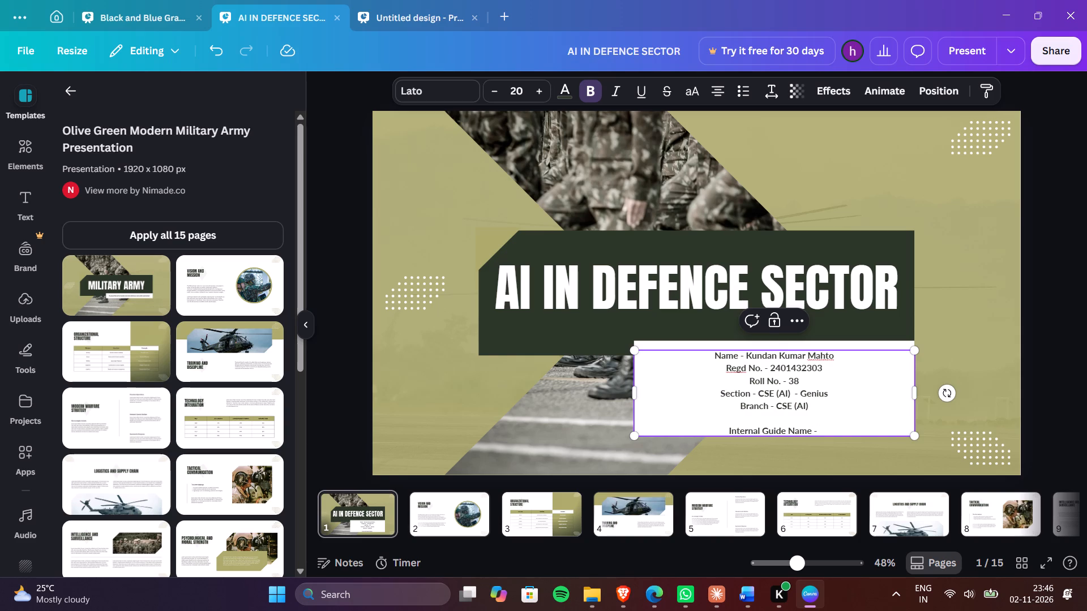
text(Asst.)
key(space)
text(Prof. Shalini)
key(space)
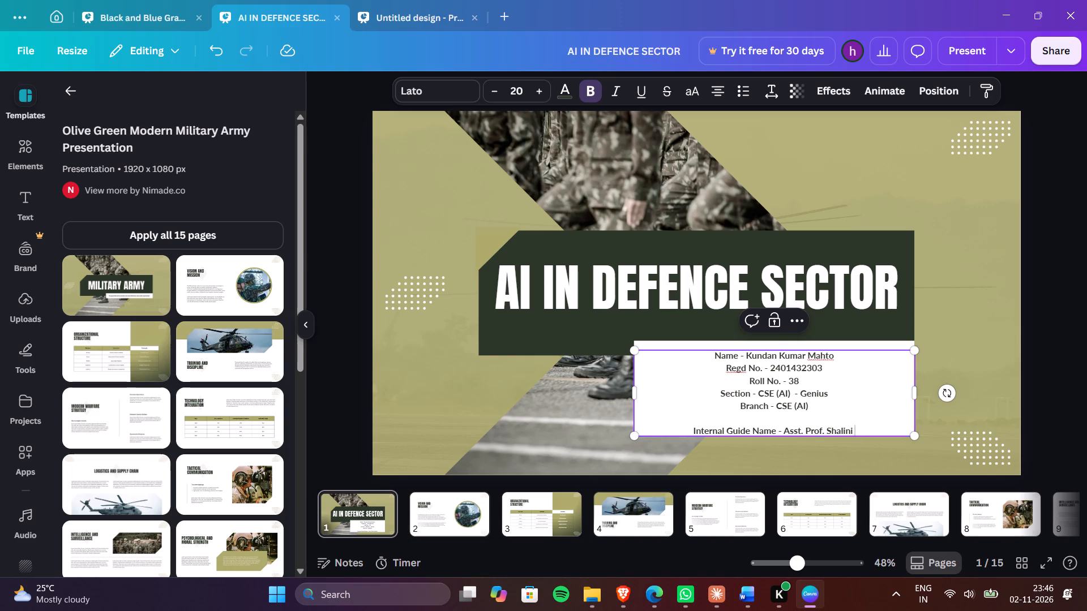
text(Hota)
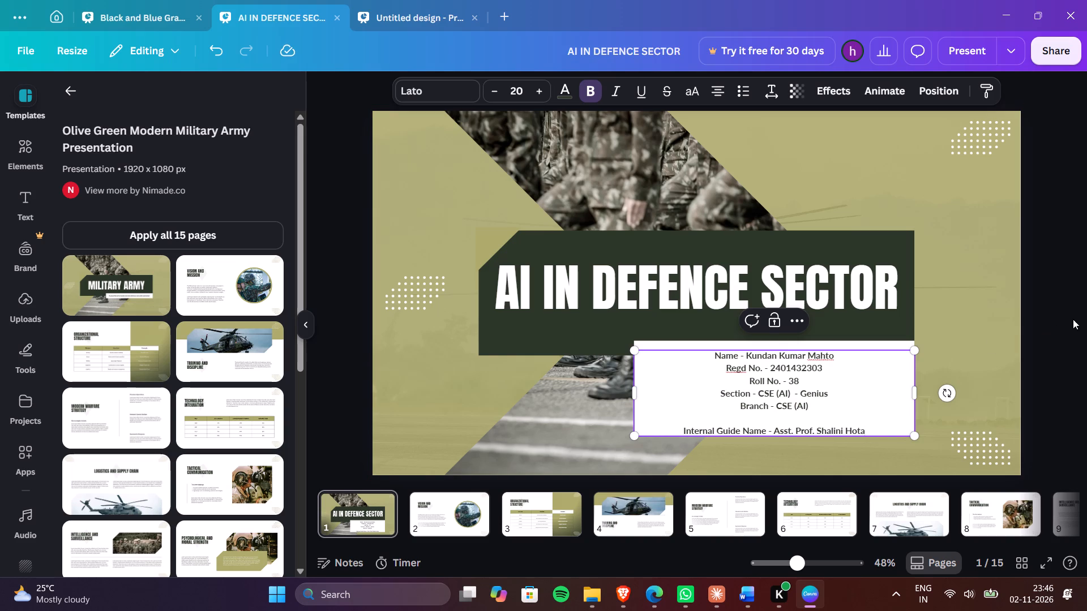
Nudge the presenter details text block slightly upward inside the white box.
click(1027, 307)
click(863, 397)
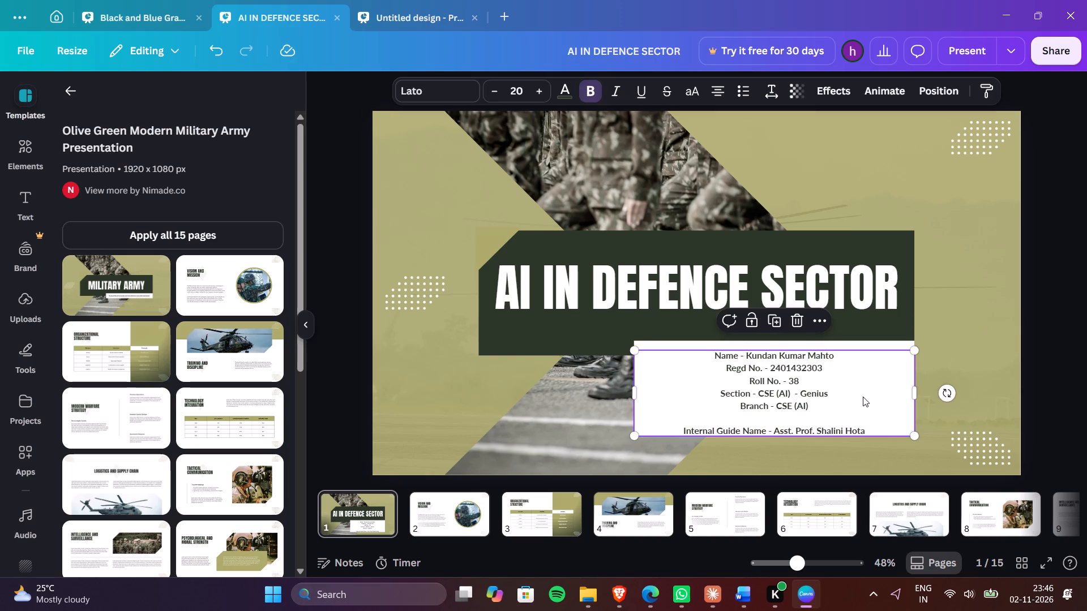
key(Up)
key(Up)
key(Up)
key(Up)
key(Up)
key(Up)
key(Up)
key(Up)
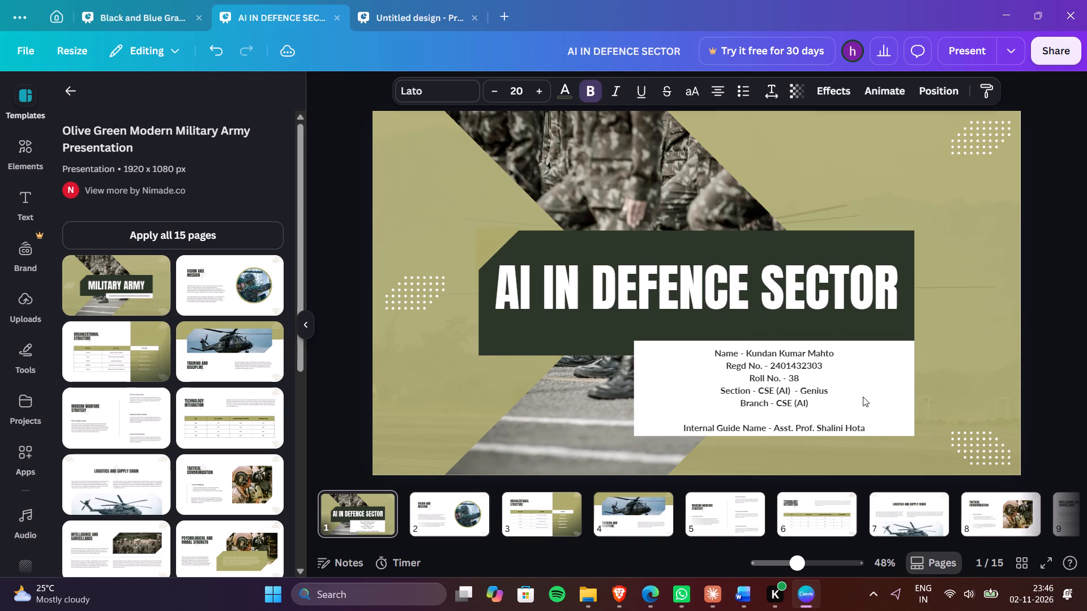
key(Up)
key(Up)
key(Up)
key(Up)
key(Up)
key(Up)
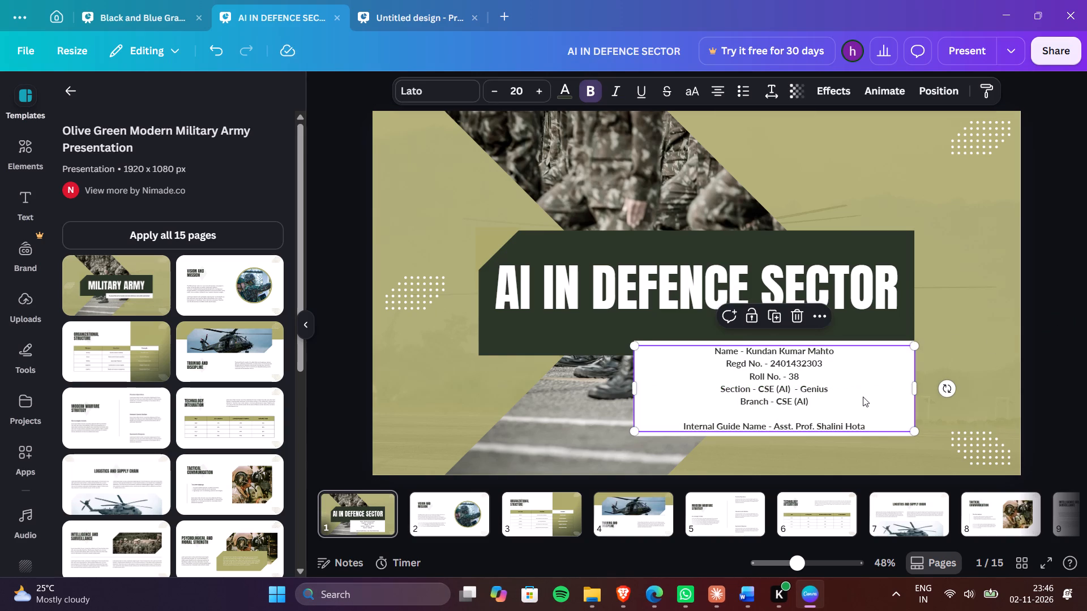
Extend the white box behind the presenter details downward to a height of about 335.
click(838, 435)
drag(777, 433, 778, 451)
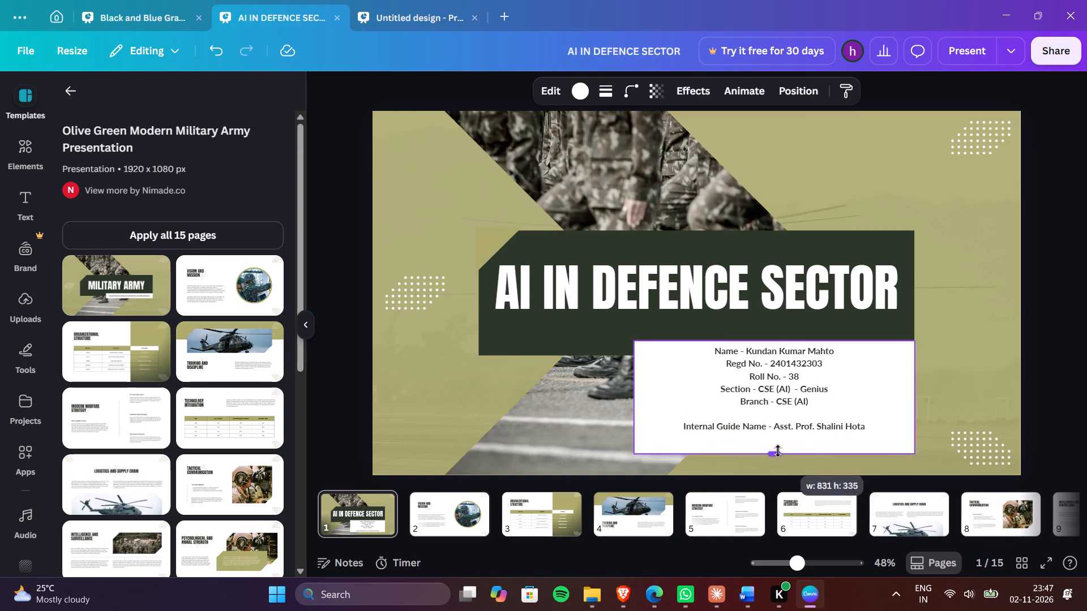
drag(778, 451, 778, 451)
Increase the font size of all the presenter details text to 25.
click(789, 411)
double_click(789, 411)
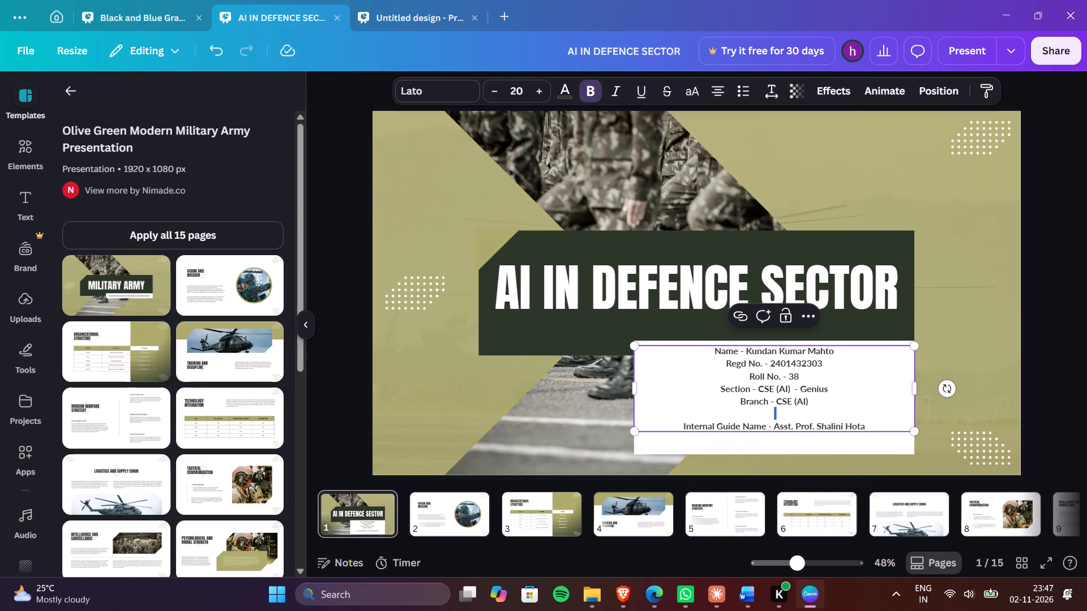
key(ctrl+a)
triple_click(545, 95)
double_click(545, 95)
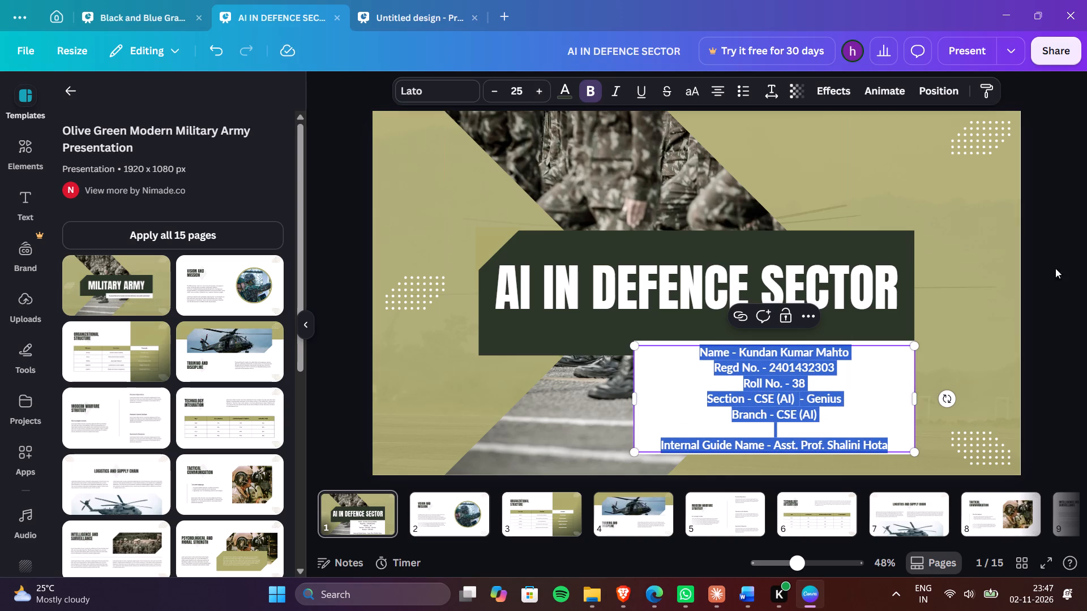
click(1086, 279)
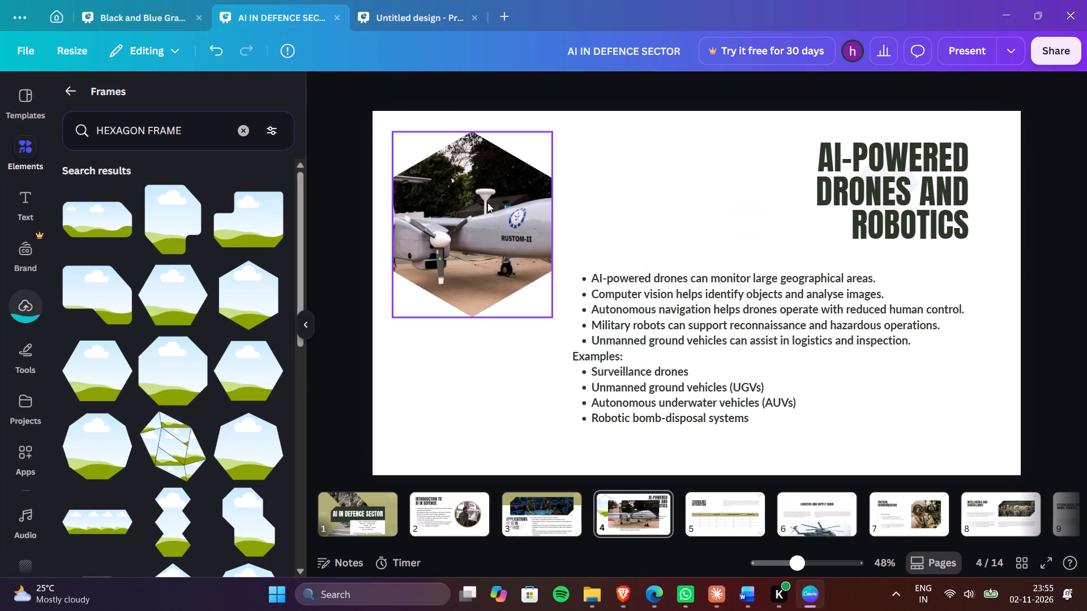
Reposition the image crop inside slide 4's hexagon frame so the drone's nose and RUSTOM-II marking fill it.
click(487, 203)
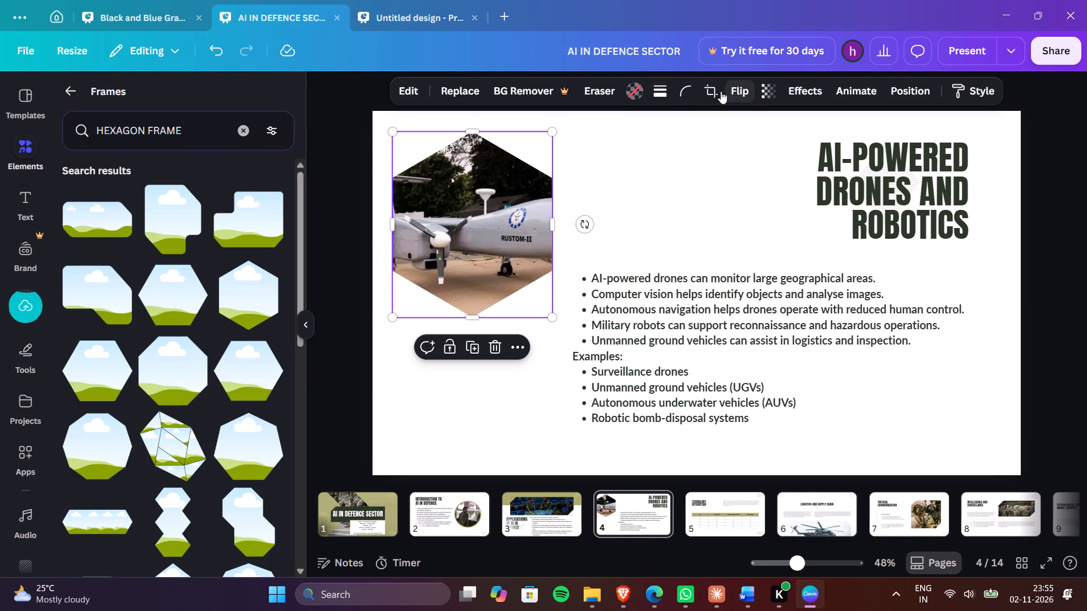
click(711, 91)
drag(544, 231, 474, 239)
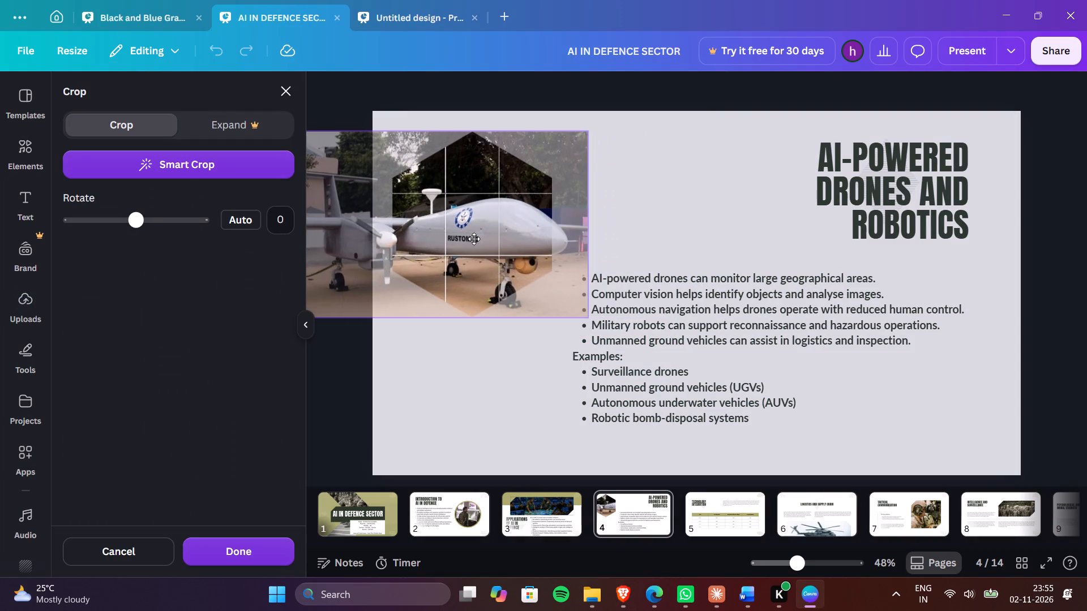
drag(474, 239, 450, 236)
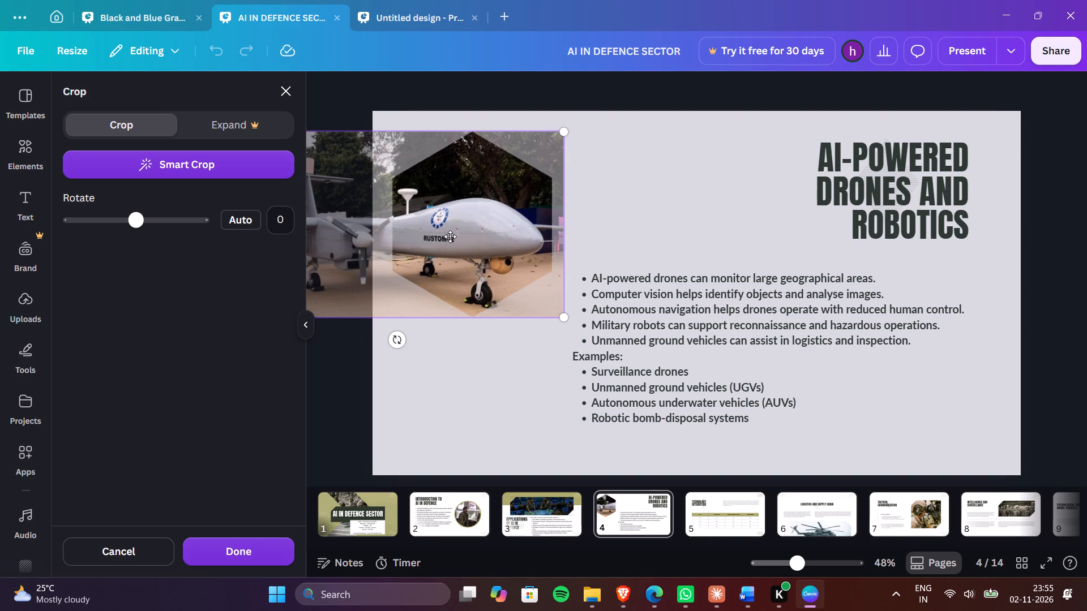
key(Return)
right_click(440, 391)
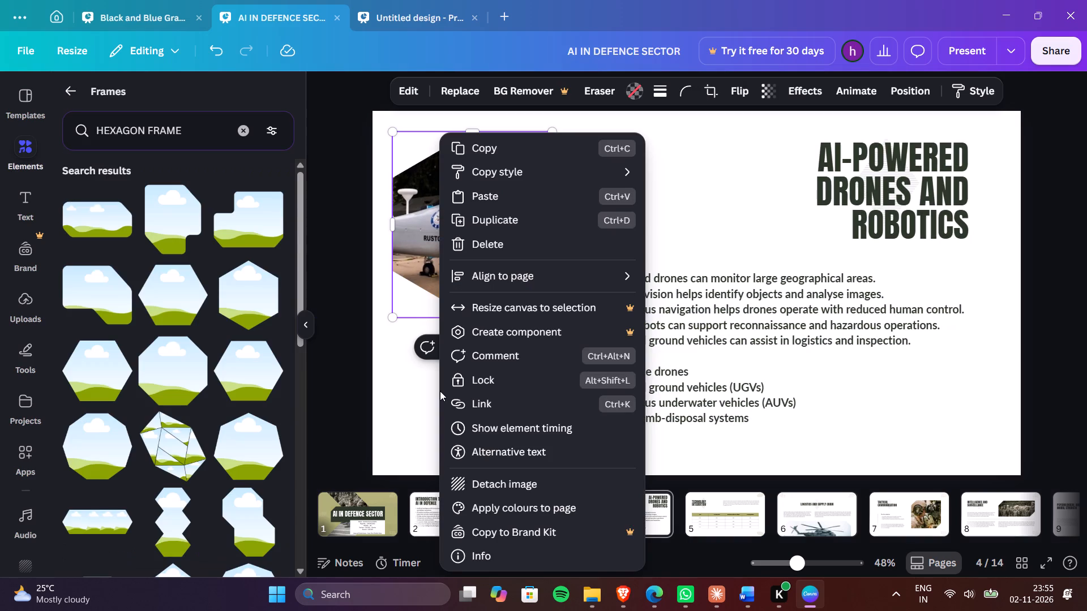
click(336, 356)
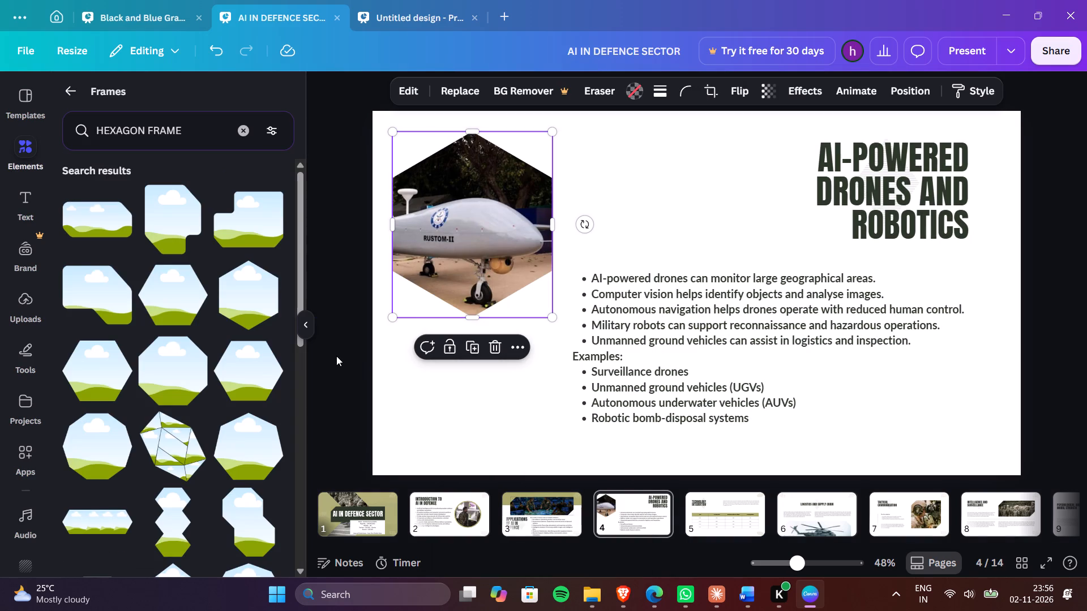
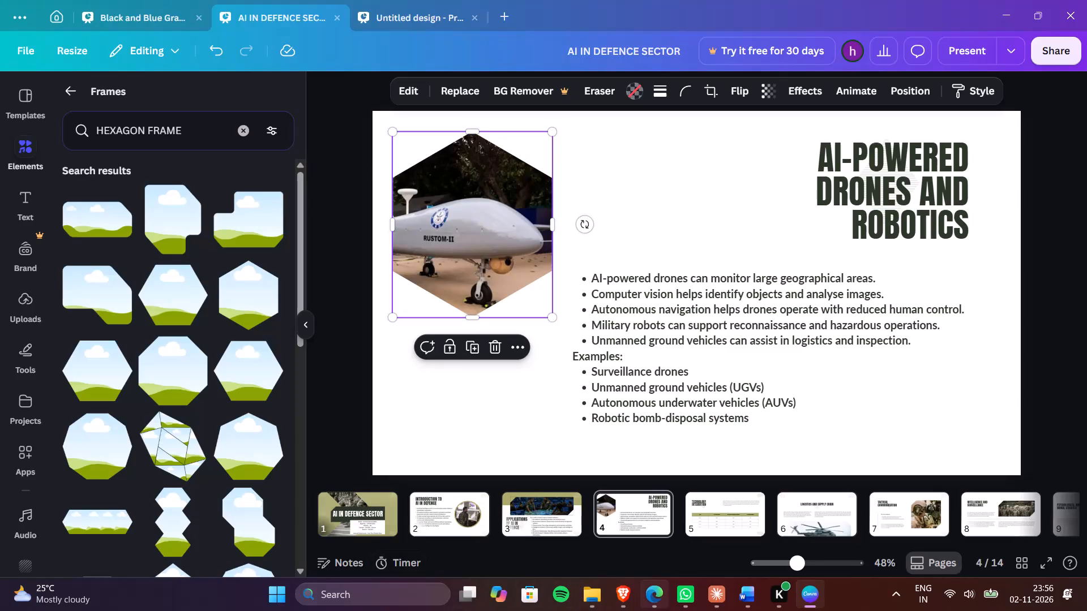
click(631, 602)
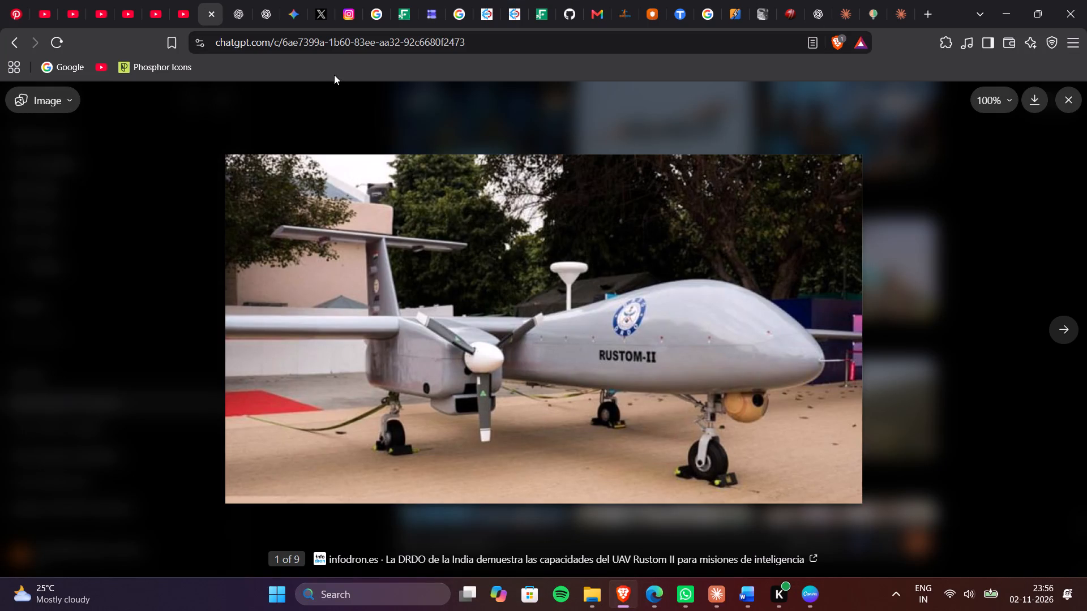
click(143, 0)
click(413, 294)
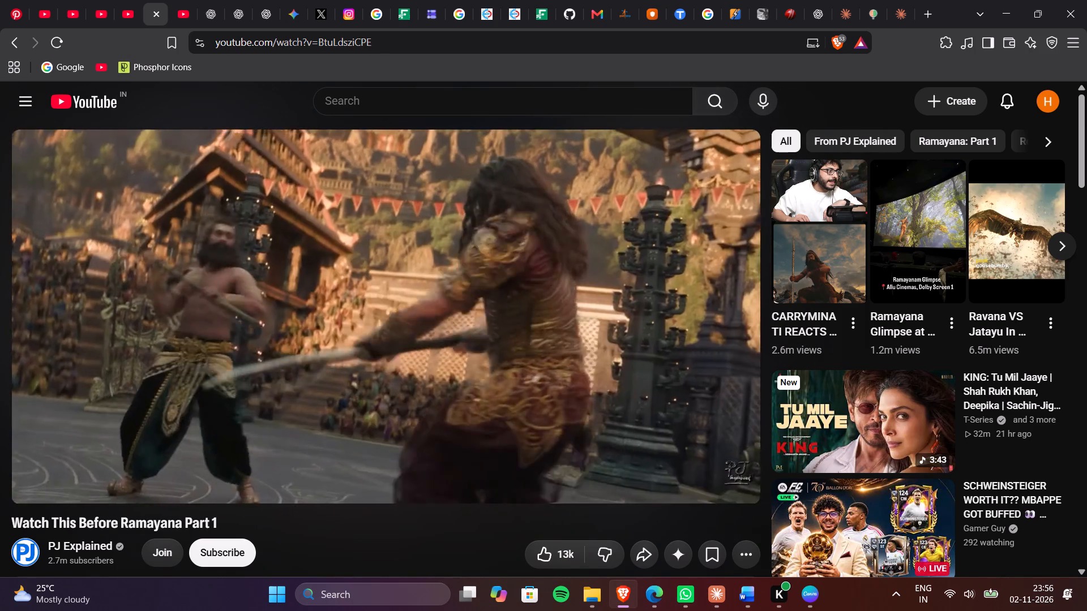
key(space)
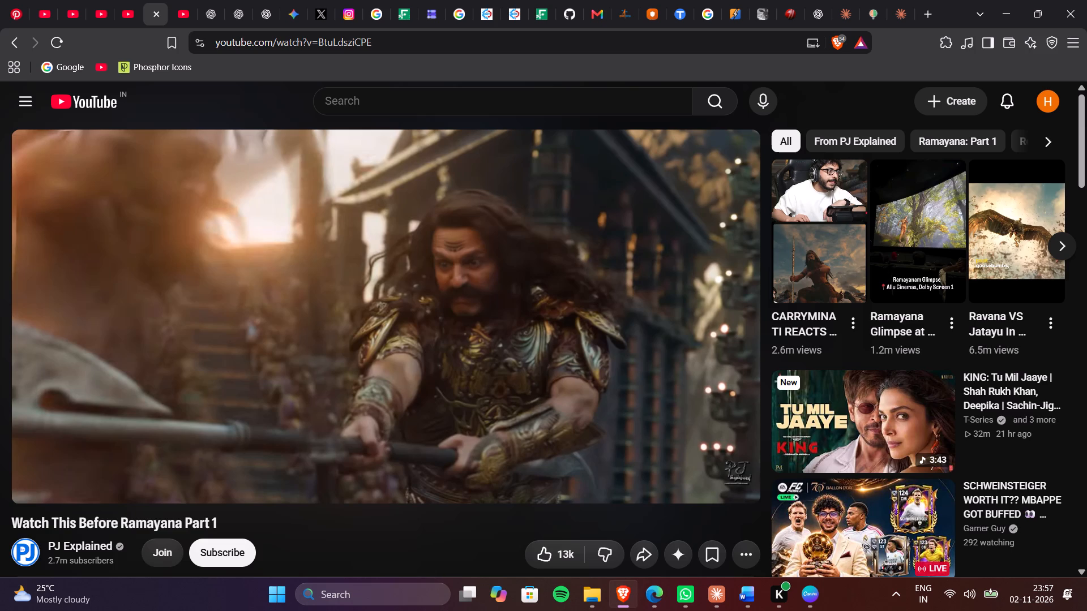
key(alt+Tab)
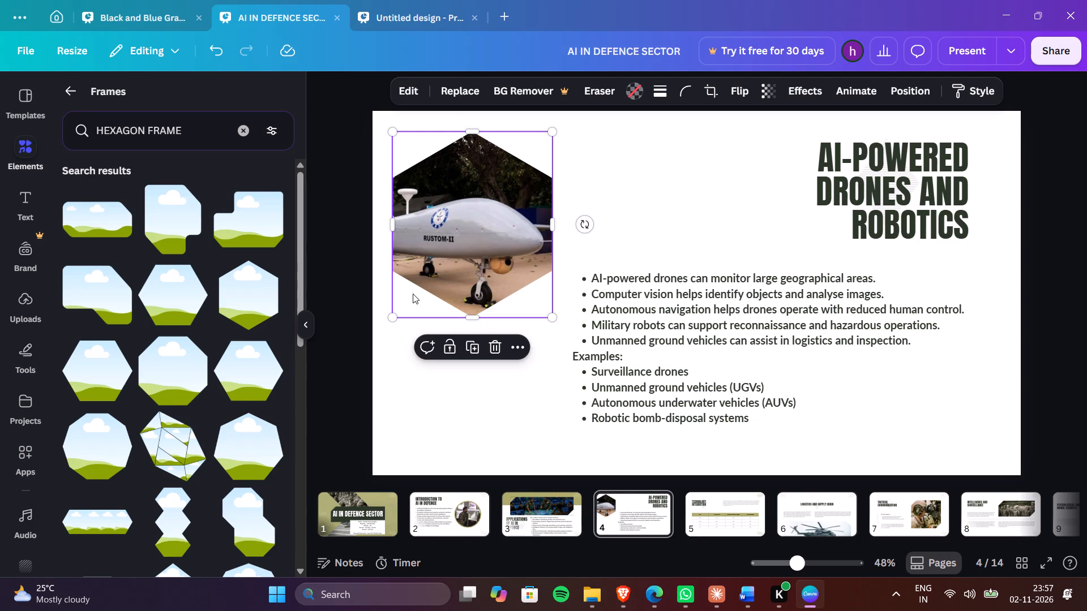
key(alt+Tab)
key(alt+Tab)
Add a thick solid dark grey border to the hexagon-framed drone image on slide 4.
click(648, 90)
click(657, 92)
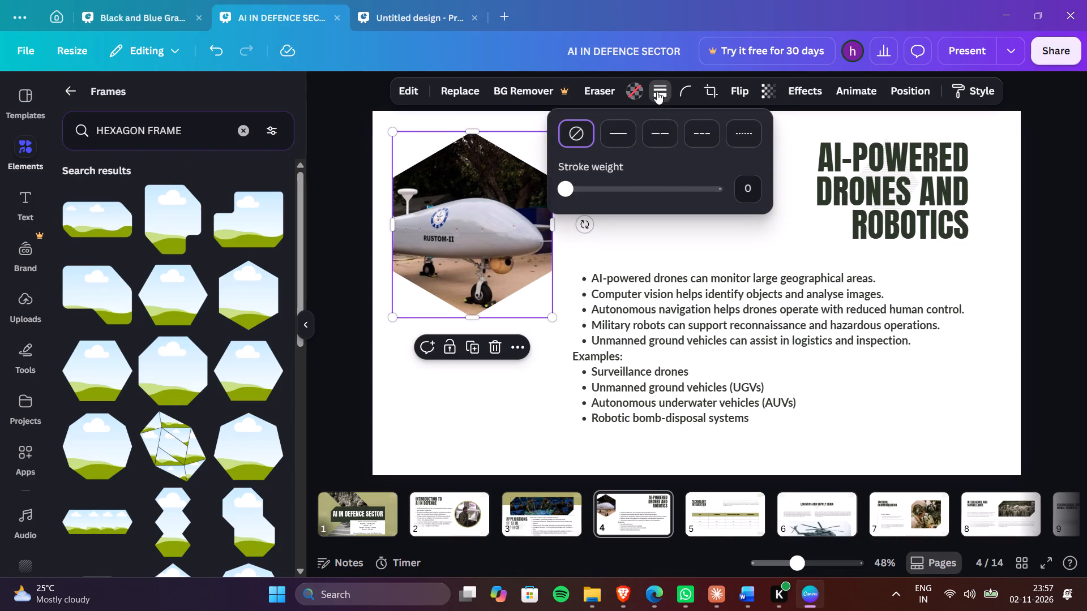
click(624, 141)
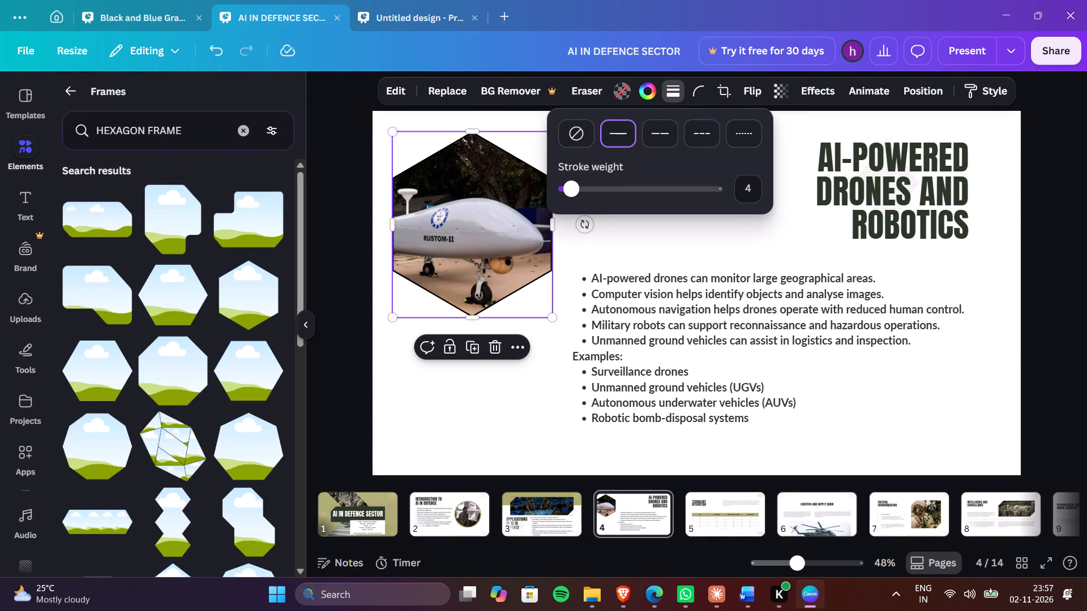
drag(575, 188, 592, 191)
click(649, 85)
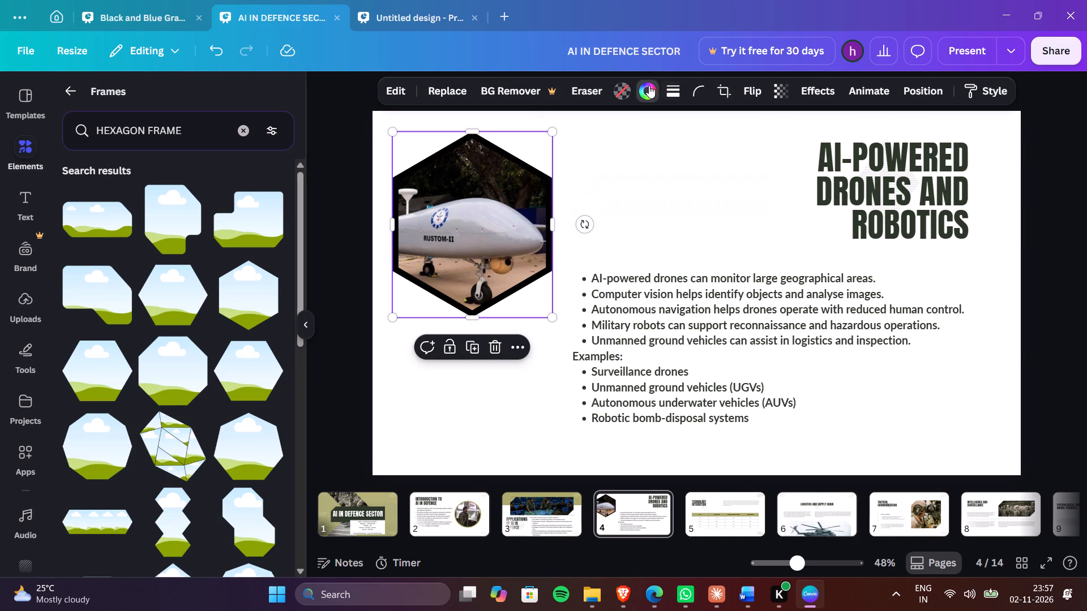
click(196, 453)
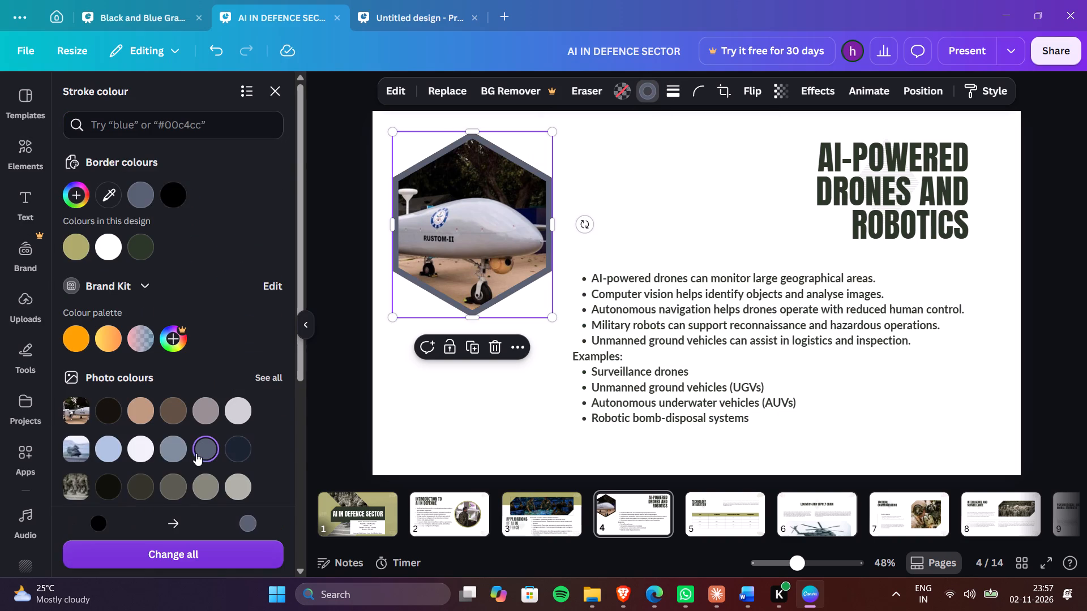
scroll(239, 462, down, 1)
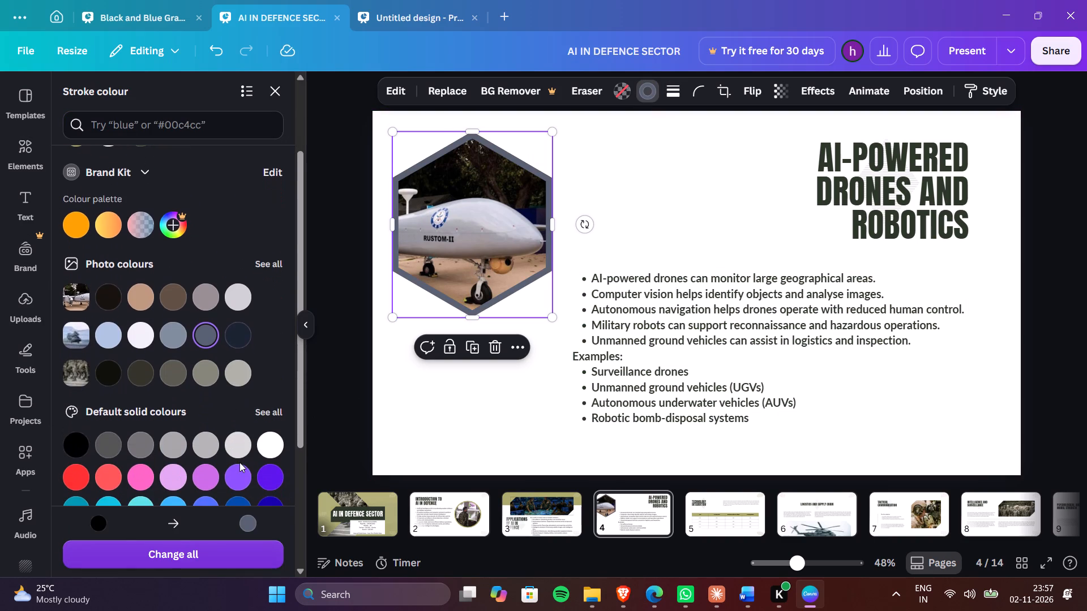
click(111, 448)
click(460, 375)
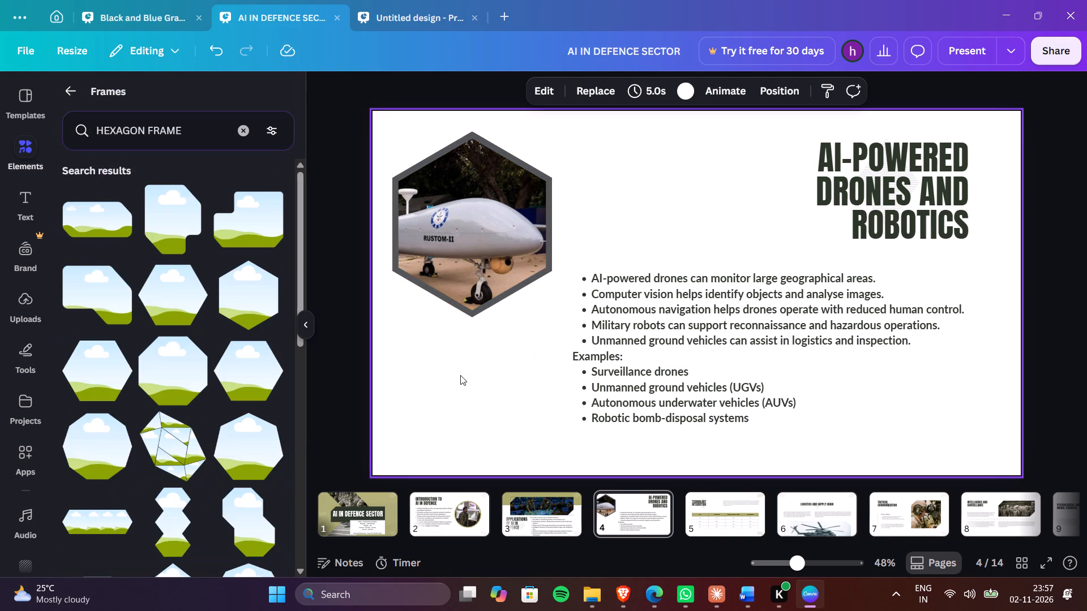
Slightly round the corners of slide 4's hexagon frame.
click(452, 265)
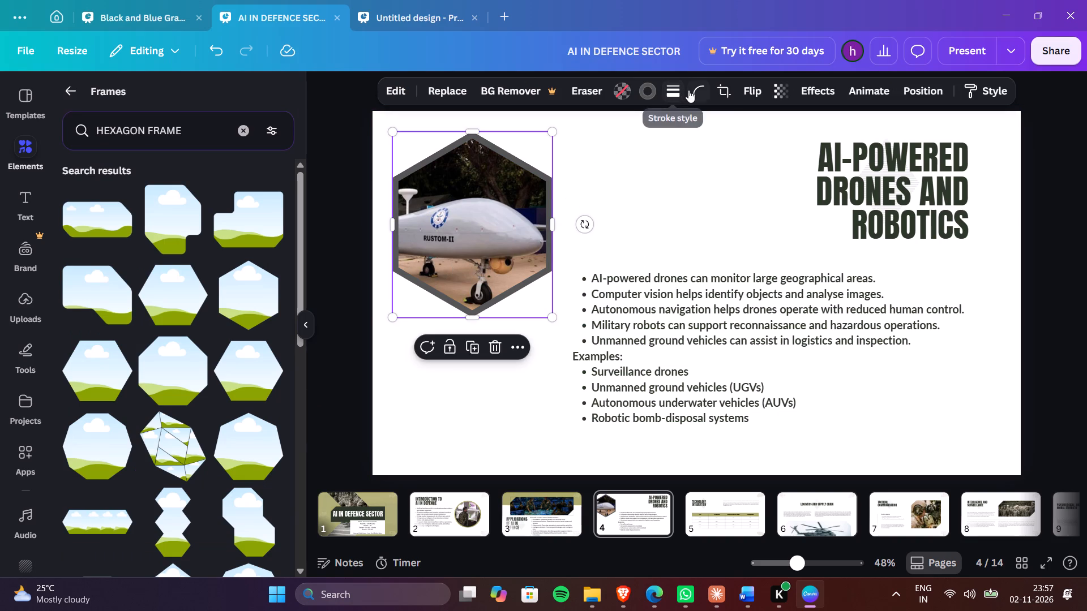
click(690, 91)
drag(632, 141, 643, 141)
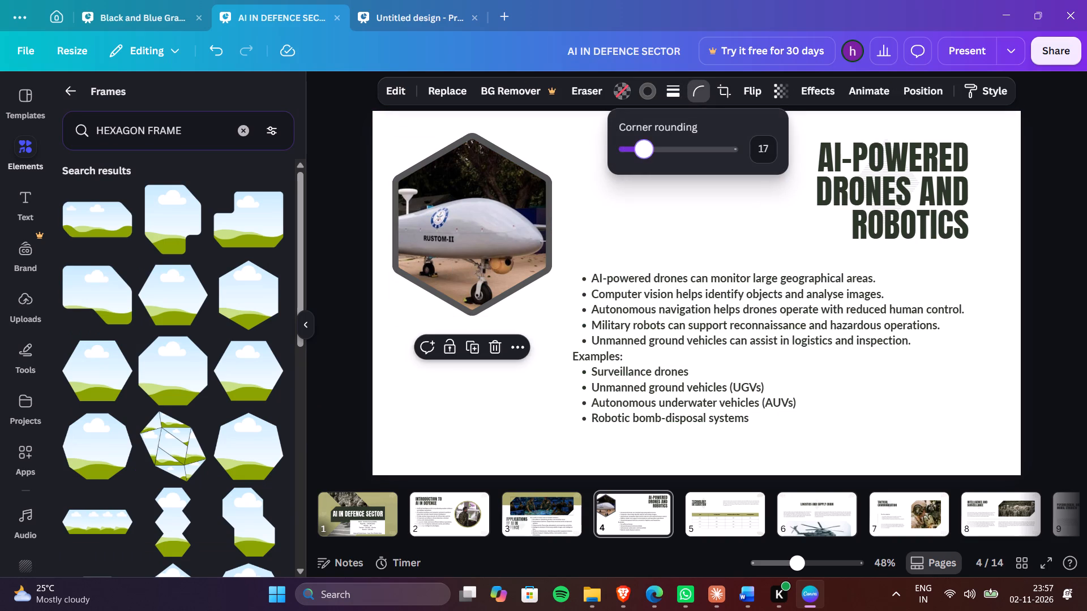
drag(643, 141, 646, 144)
click(646, 208)
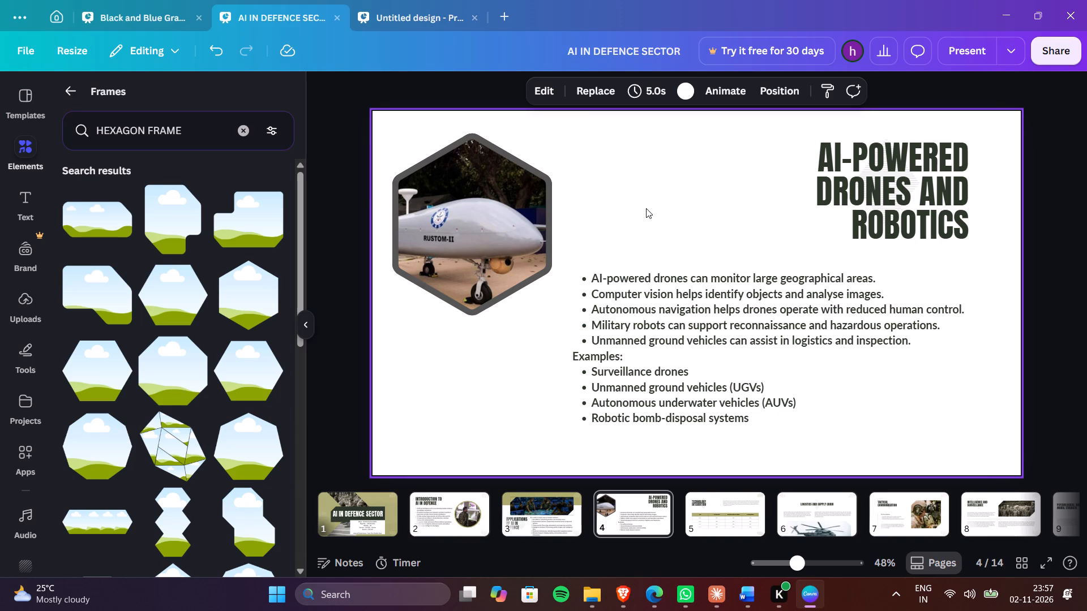
Copy the olive dot pattern from slide 5's upper corner onto slide 4, placing it between the hexagon image and the title.
click(723, 506)
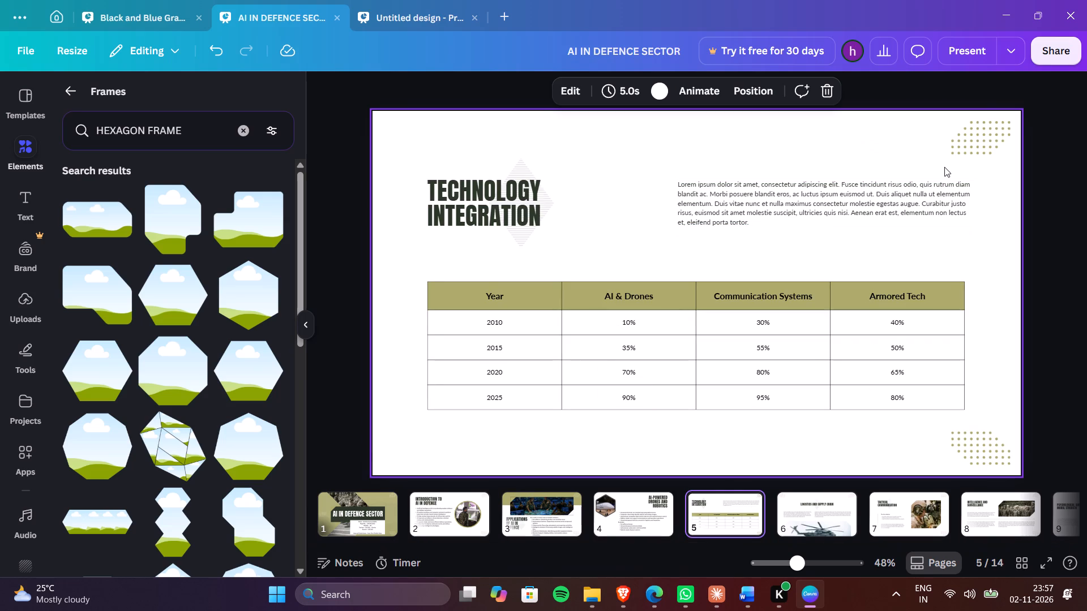
click(969, 134)
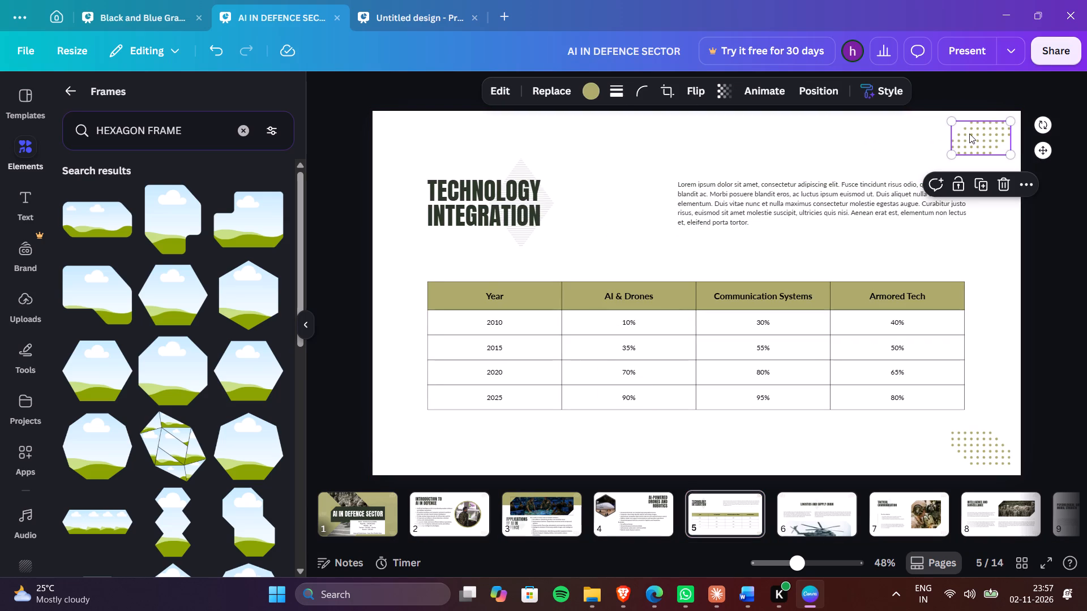
key(ctrl+c)
click(644, 518)
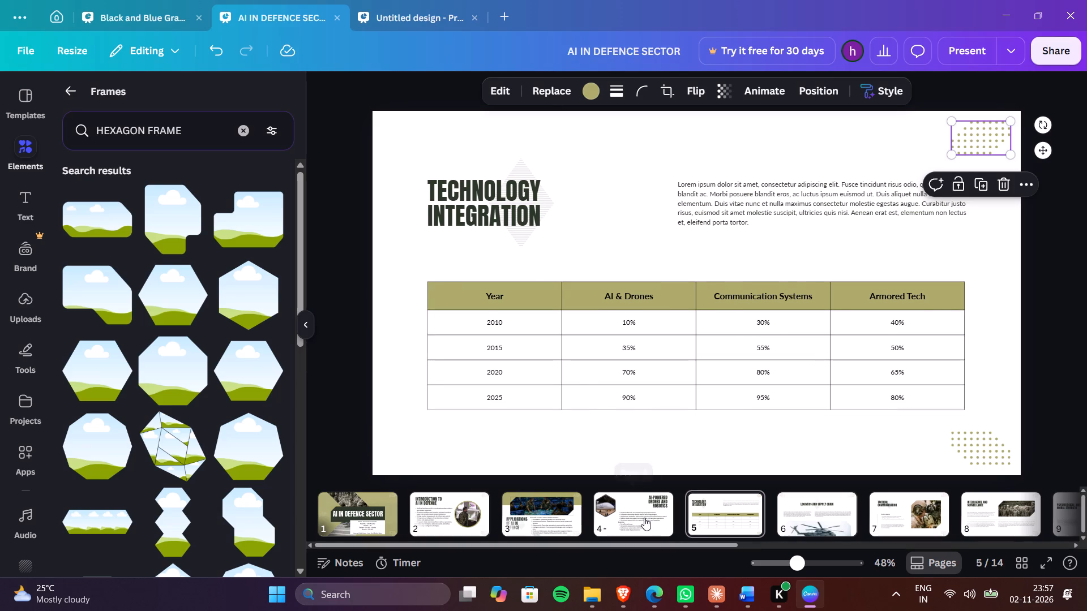
key(ctrl+v)
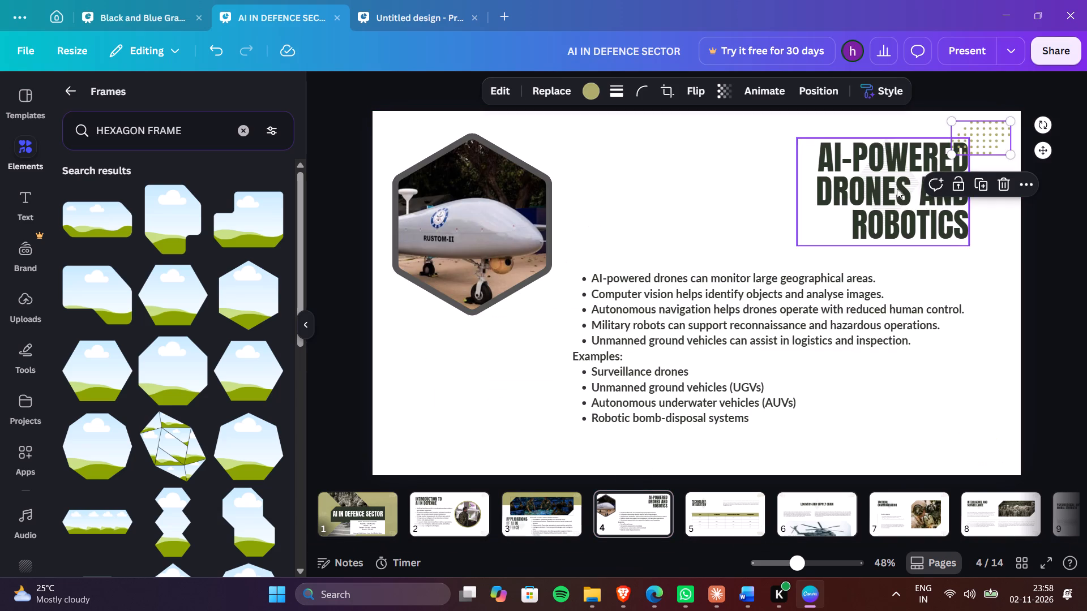
shift+drag(987, 137, 659, 174)
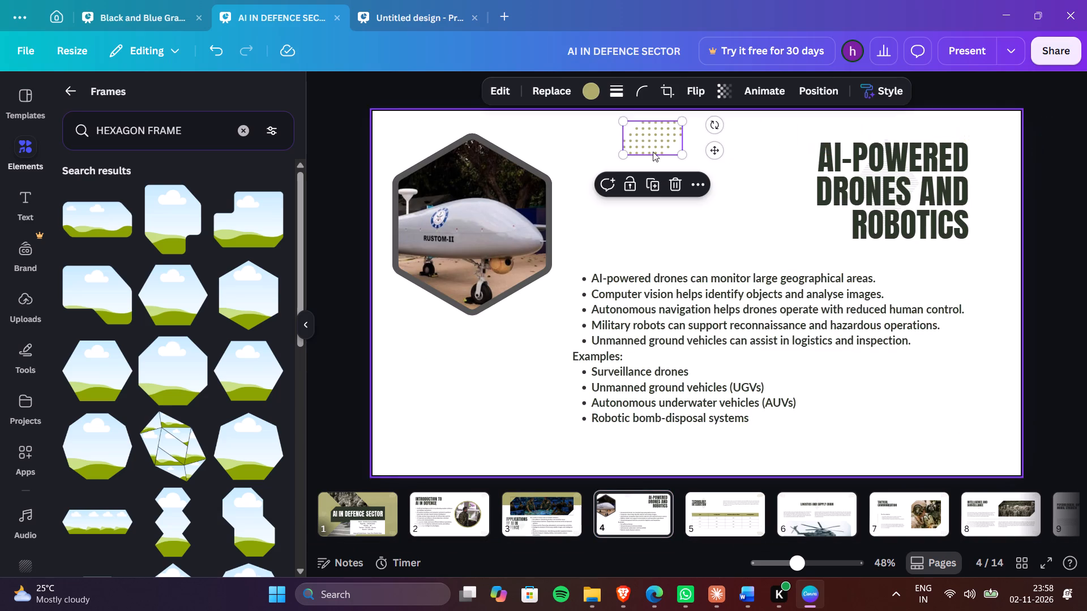
shift+drag(650, 136, 641, 180)
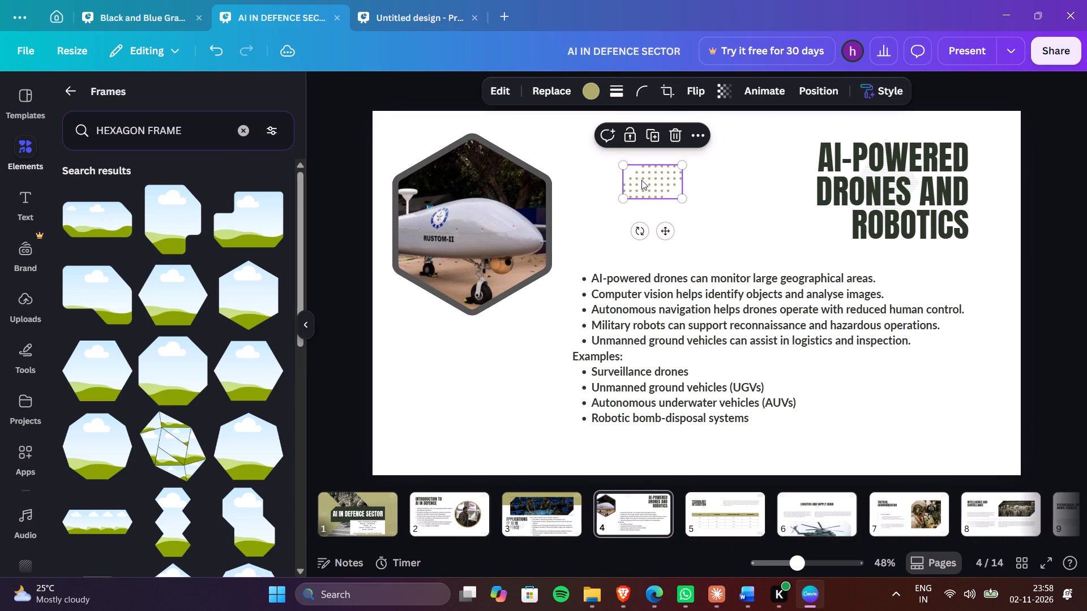
Duplicate the dot pattern on slide 4 to build a continuous horizontal row of three overlapping pieces.
key(ctrl+d)
shift+drag(652, 186, 652, 179)
shift+drag(652, 179, 709, 175)
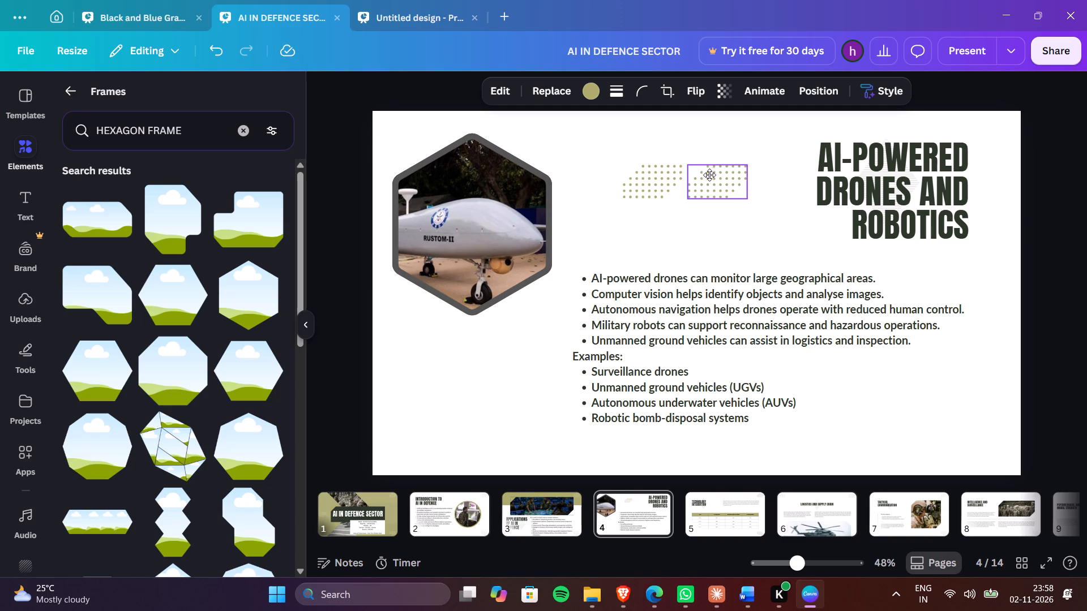
shift+drag(709, 175, 699, 177)
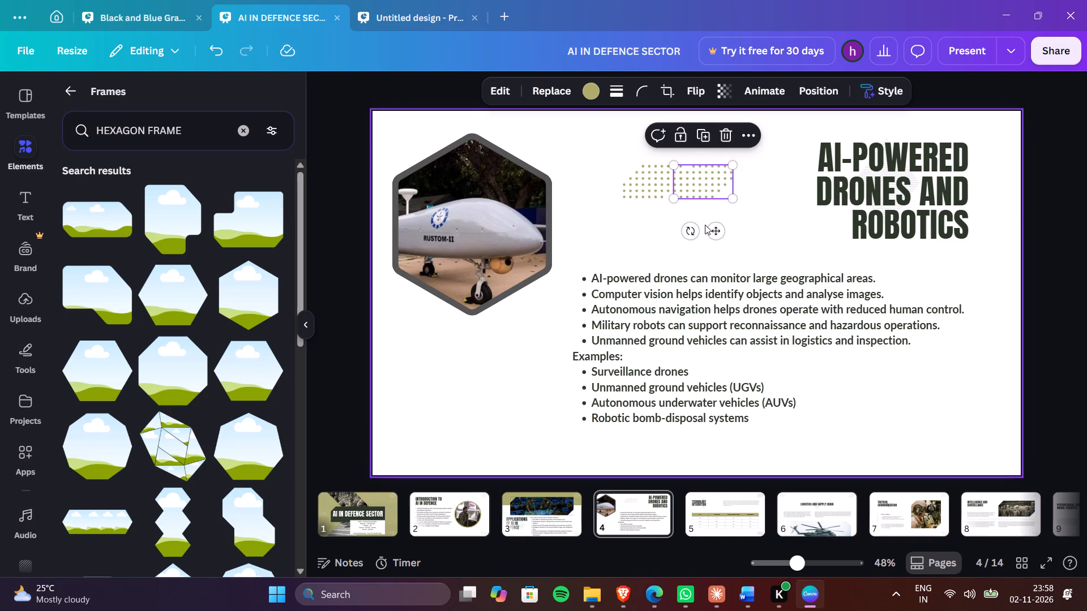
key(ctrl+d)
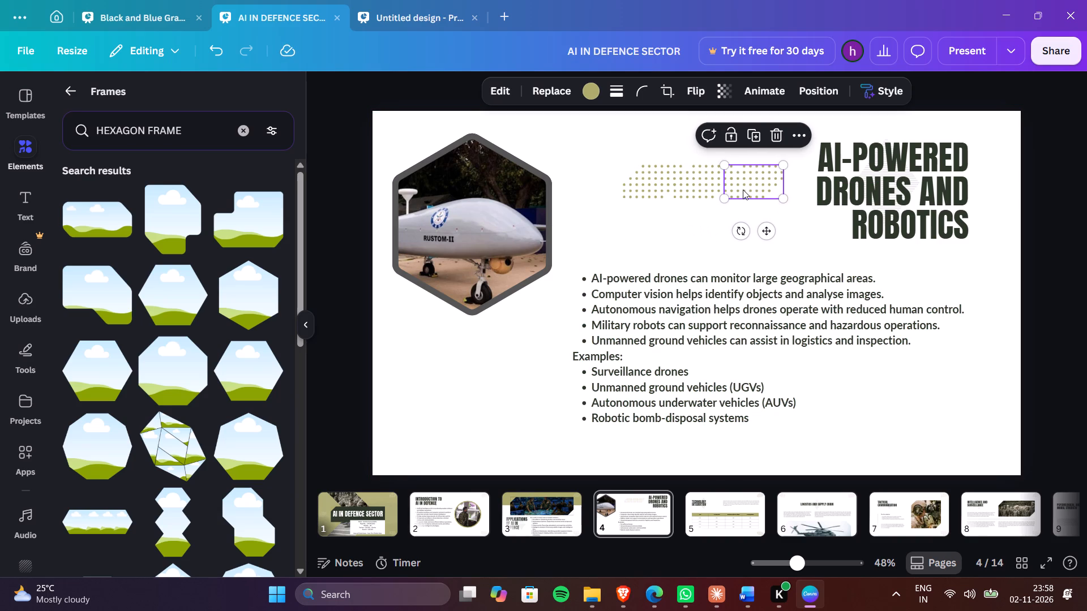
key(ctrl+d)
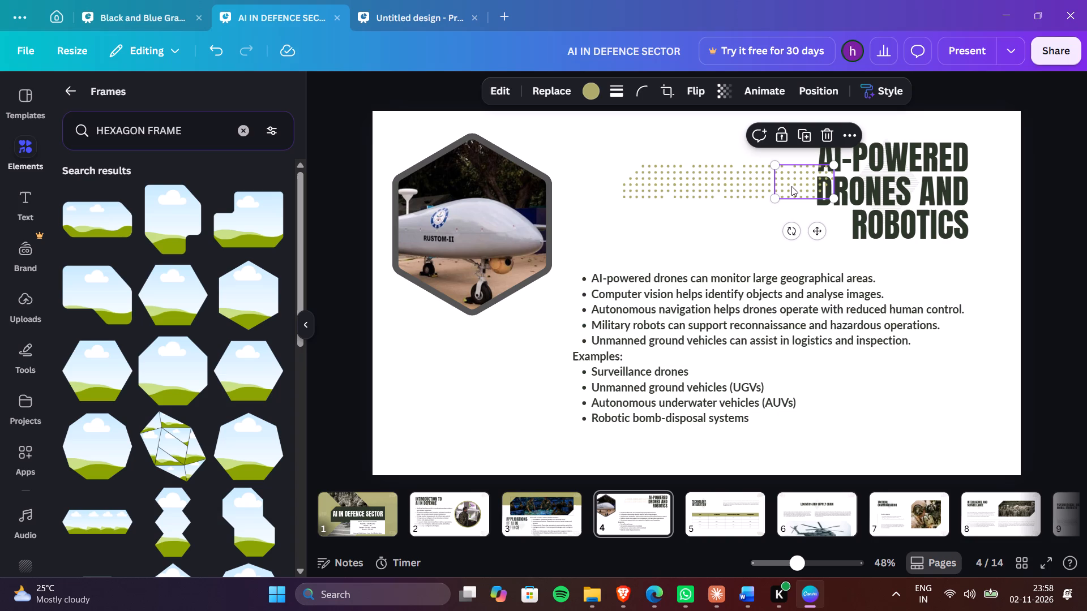
key(Delete)
click(791, 186)
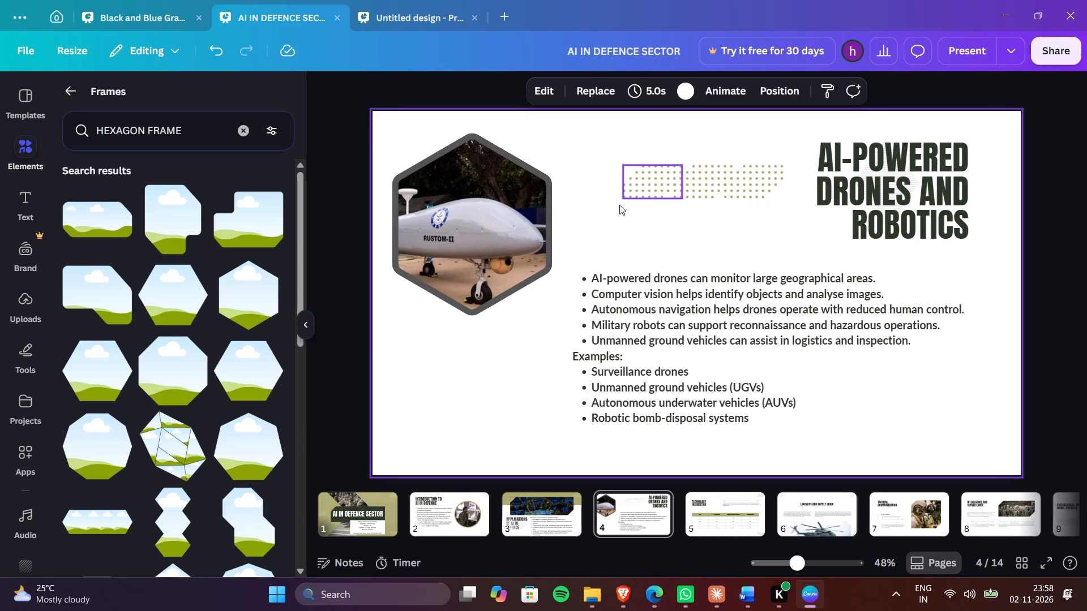
Duplicate the row of three dot patterns and place the copy directly beneath the original row.
click(649, 196)
shift+click(713, 174)
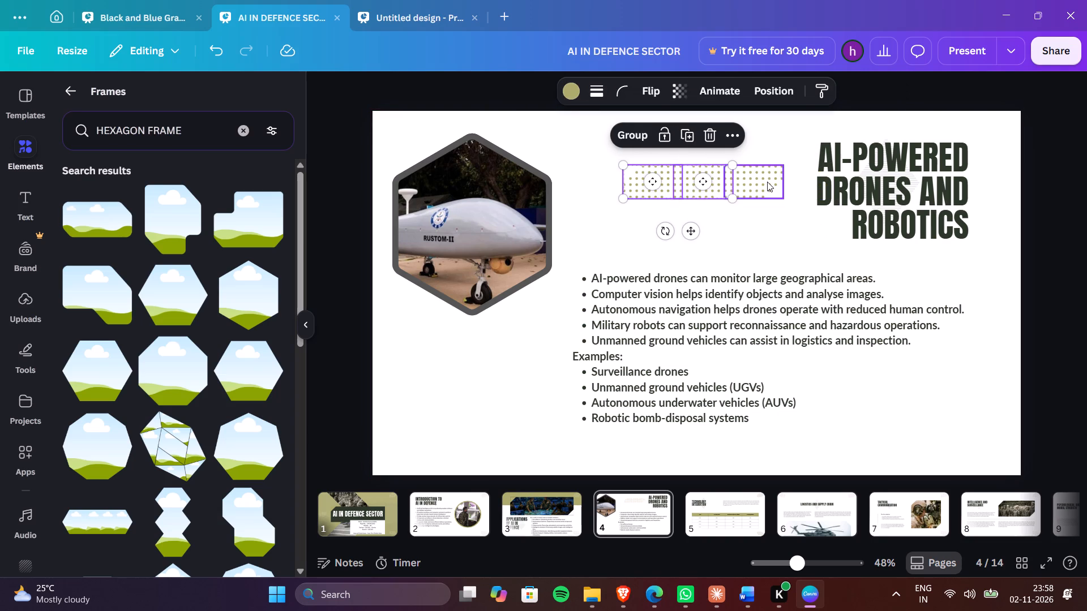
shift+click(767, 181)
key(ctrl+d)
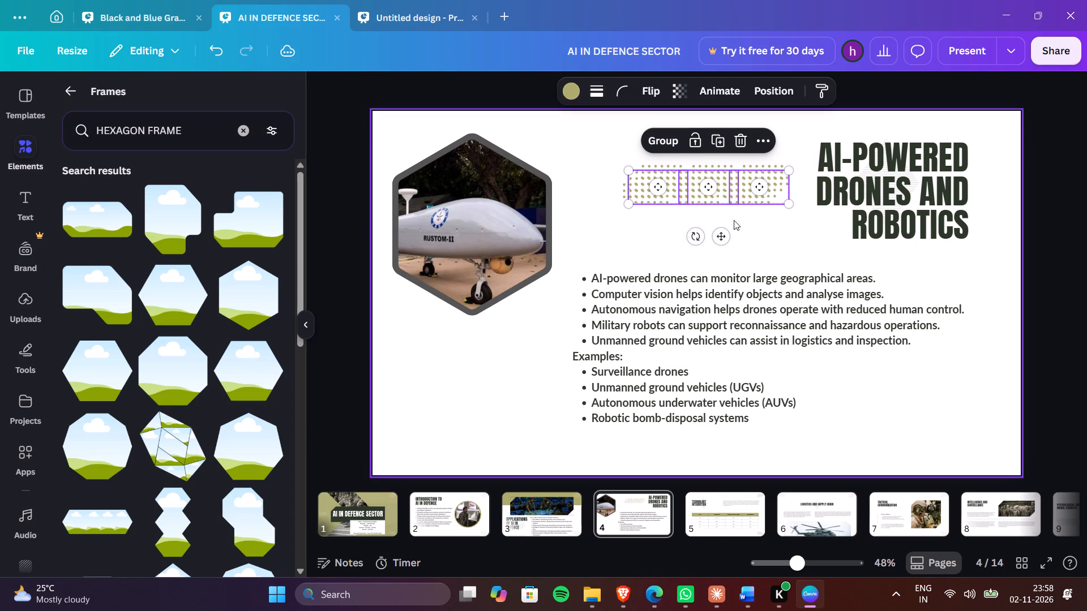
shift+click(722, 238)
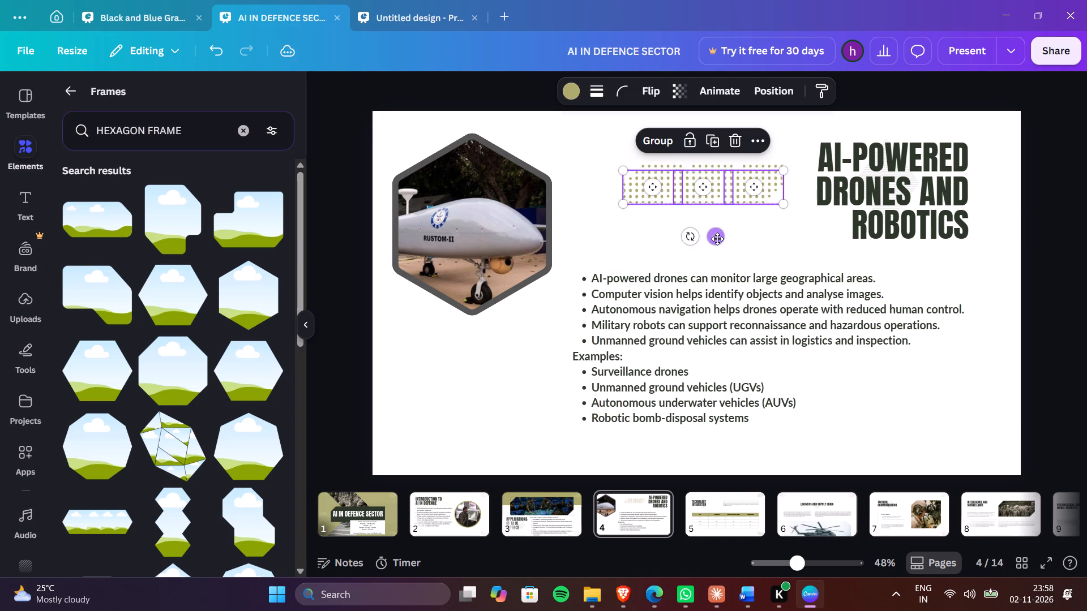
shift+drag(717, 239, 721, 266)
click(768, 259)
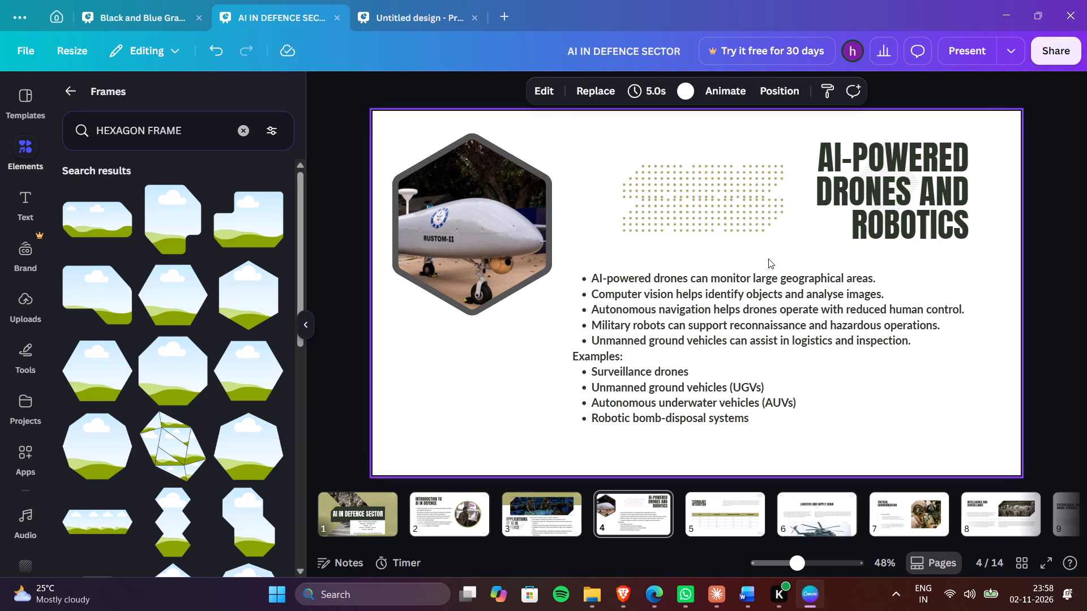
Nudge the lower row of dot patterns slightly down and left so both rows form one continuous slanted dot block.
click(651, 223)
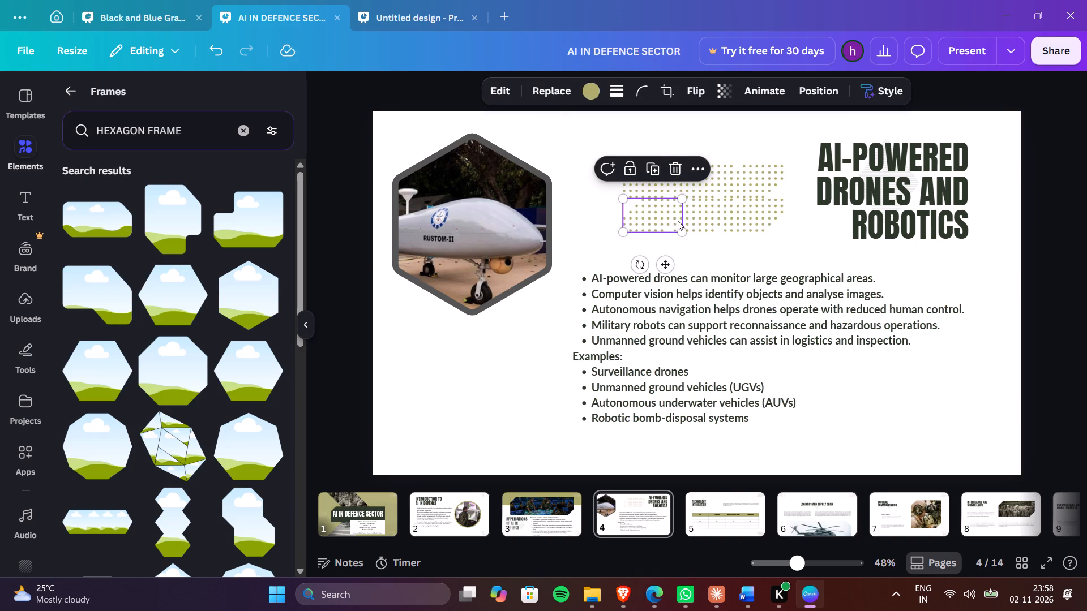
shift+click(691, 219)
shift+click(758, 214)
key(Down)
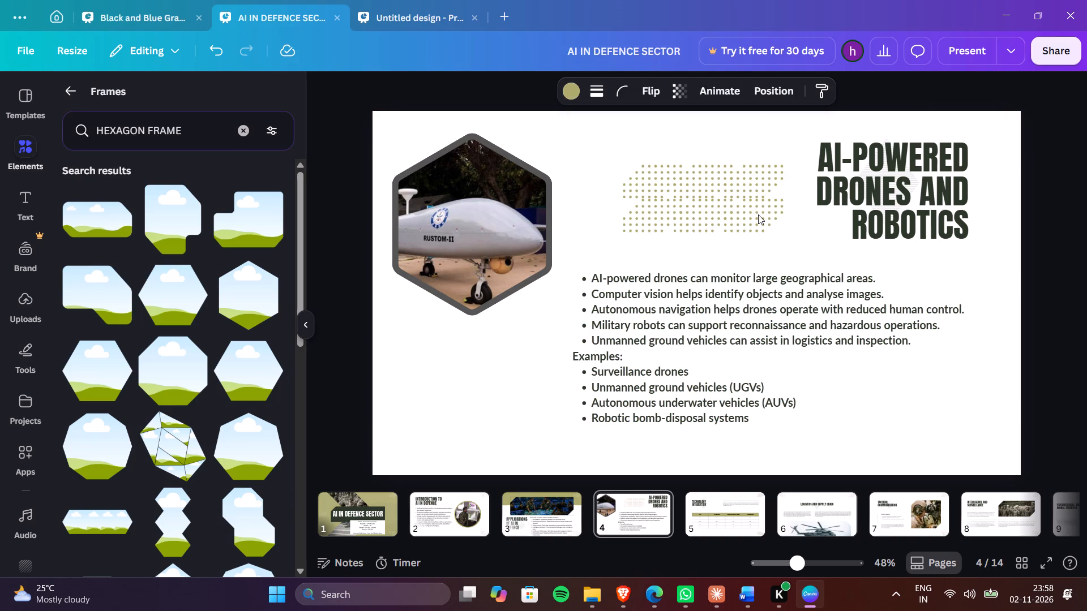
key(Down)
key(Down)
key(Down)
key(Down)
key(Down)
key(Down)
key(Left)
key(Left)
key(Left)
key(Left)
key(Left)
key(Left)
key(Left)
key(Left)
key(Left)
key(Left)
key(Left)
key(Left)
key(Left)
key(Left)
key(Left)
key(Left)
key(Left)
key(Left)
key(Left)
key(Left)
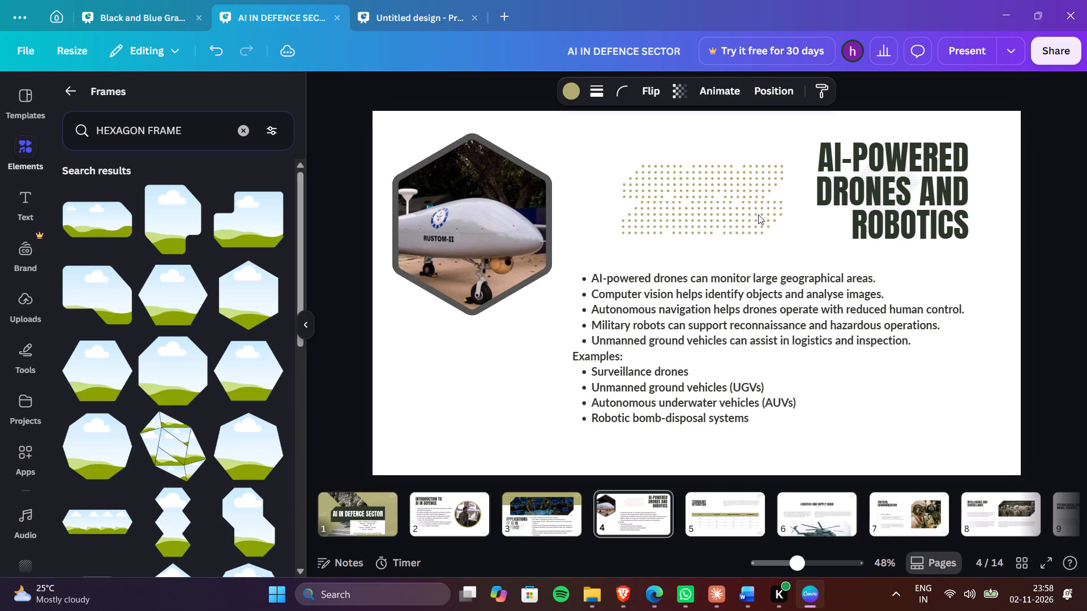
key(Left)
key(Left)
key(Left)
key(Left)
key(Left)
key(Left)
key(Left)
key(Left)
key(Left)
key(Left)
key(Left)
key(Left)
key(Left)
key(Left)
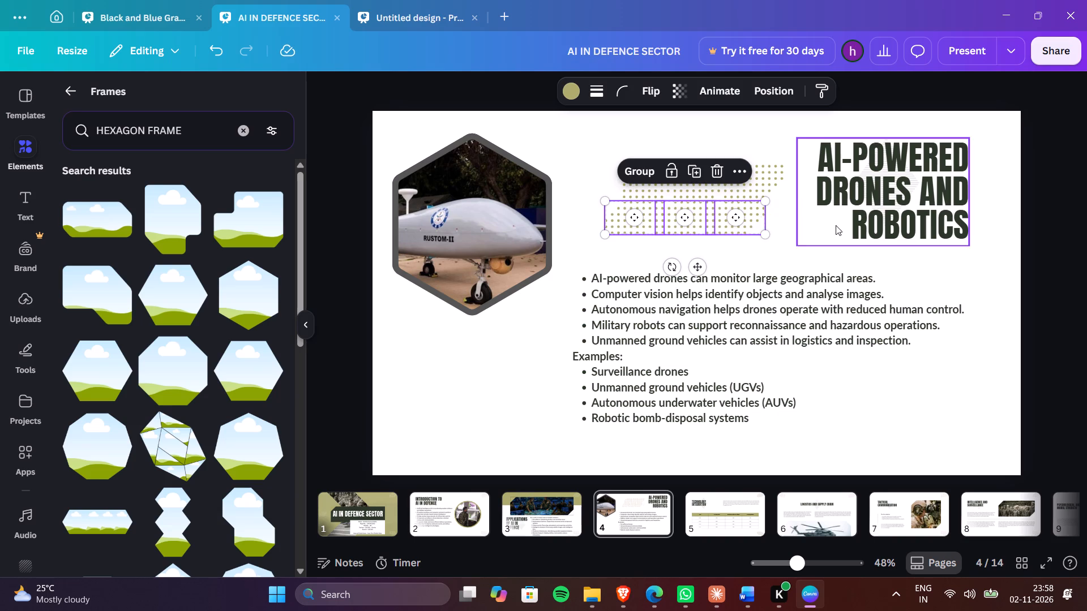
click(798, 240)
click(639, 311)
click(523, 400)
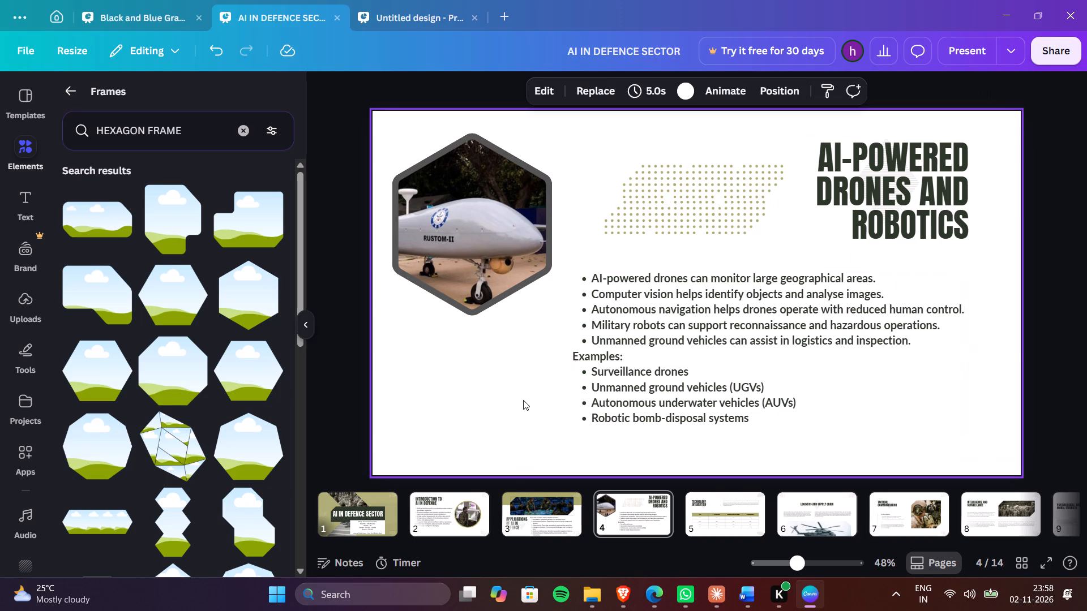
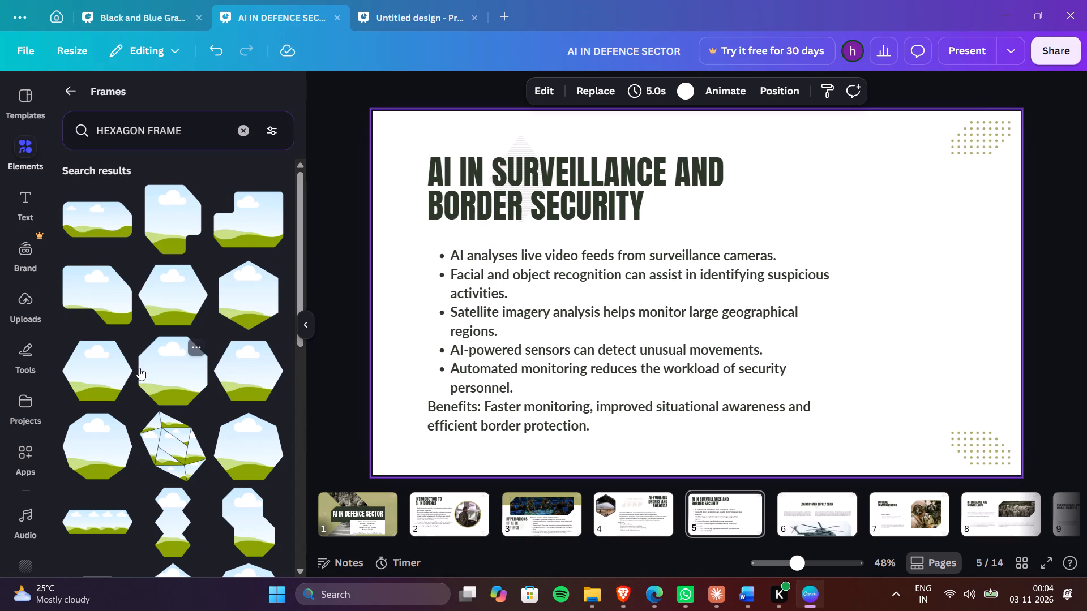
click(74, 97)
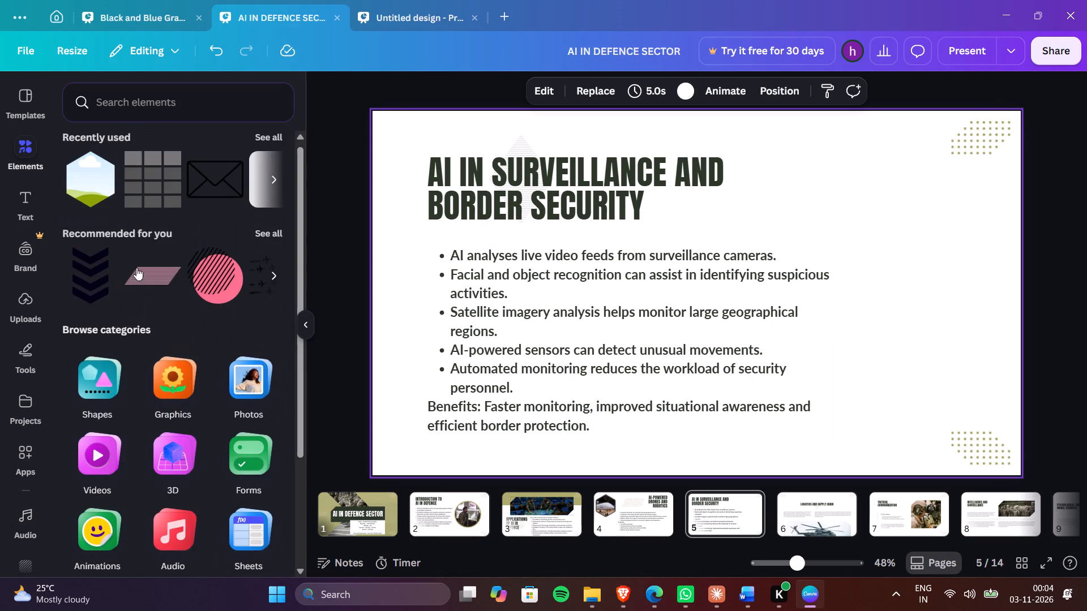
scroll(170, 375, down, 1)
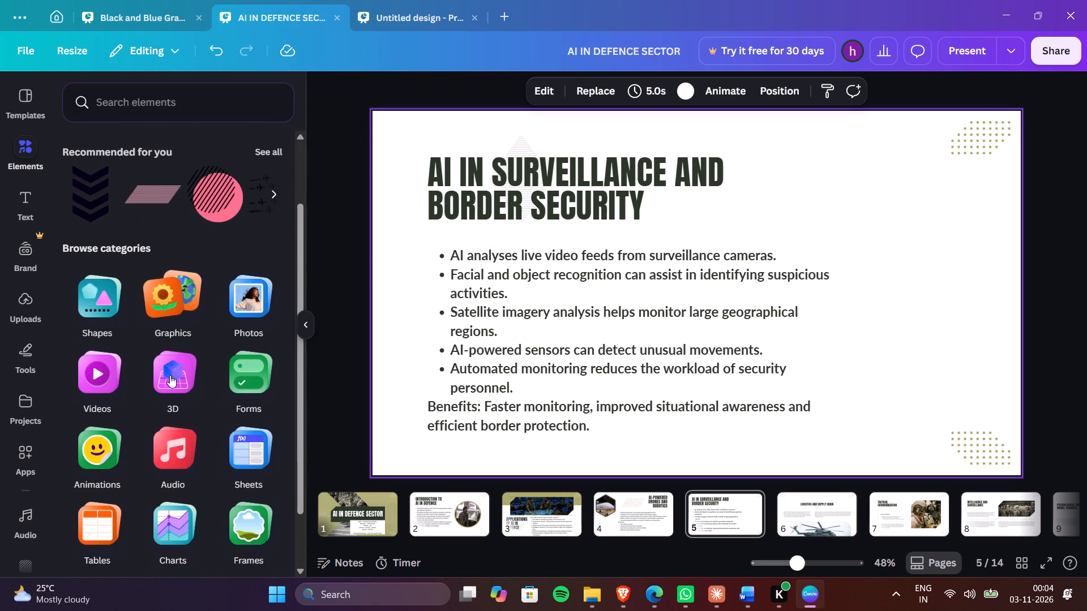
click(236, 511)
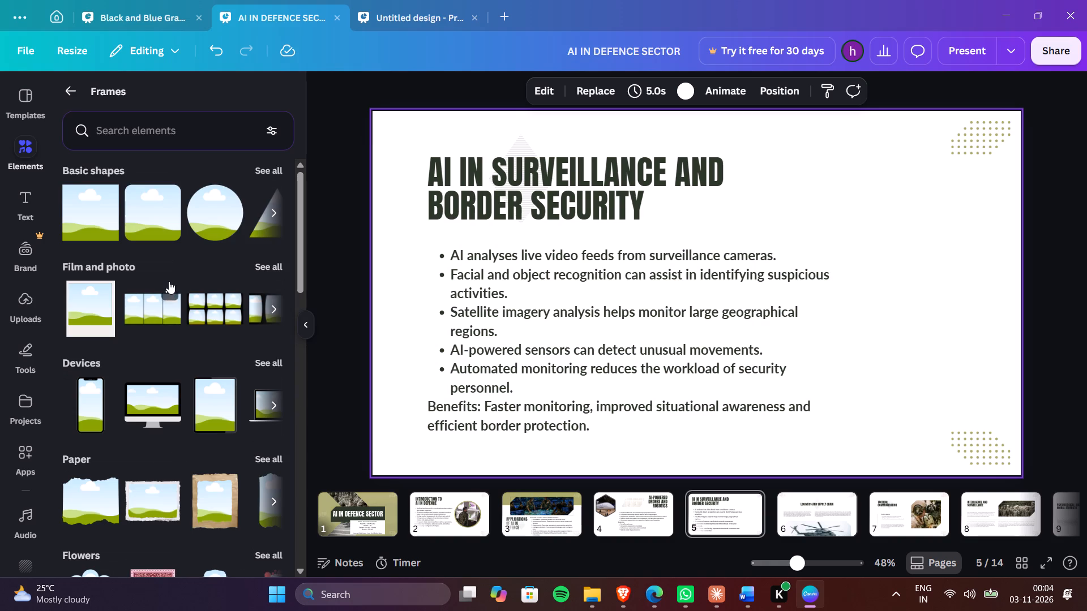
scroll(171, 298, down, 2)
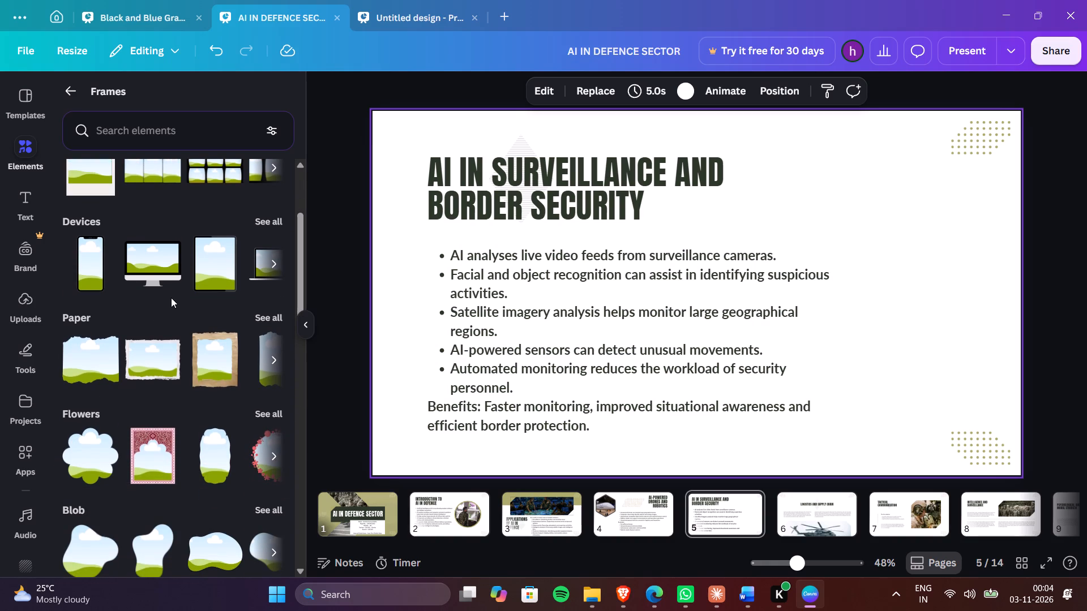
scroll(171, 298, down, 1)
scroll(171, 298, left, 5)
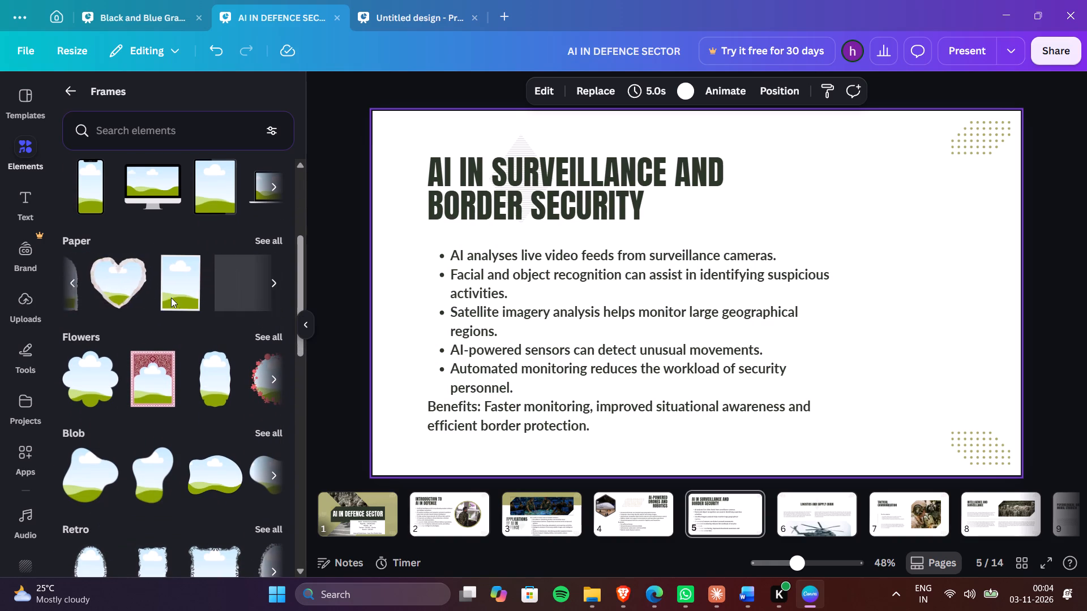
scroll(171, 298, left, 3)
scroll(171, 298, right, 6)
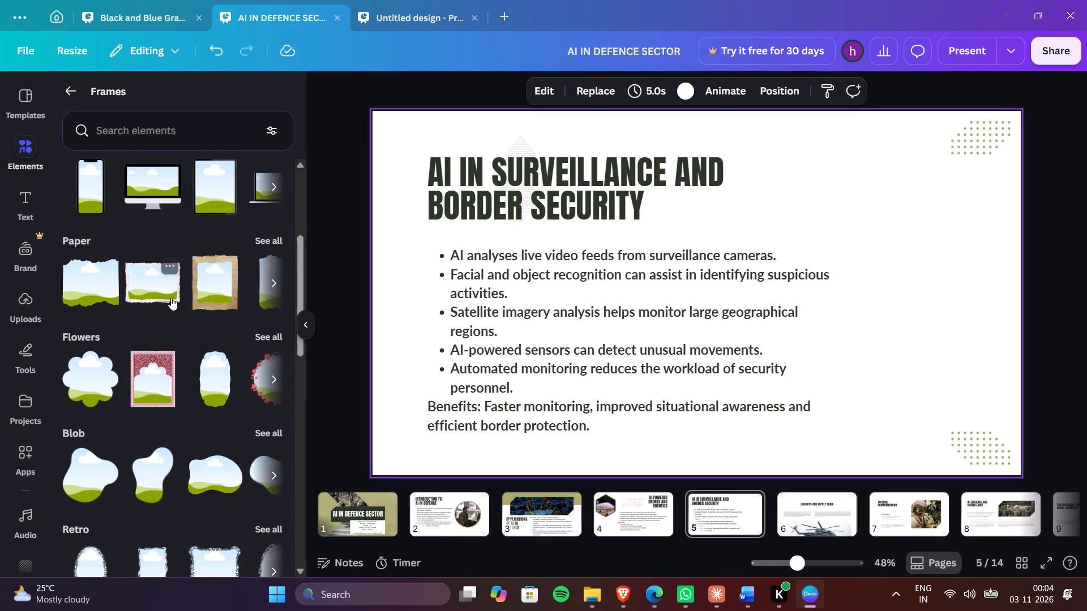
scroll(176, 401, down, 6)
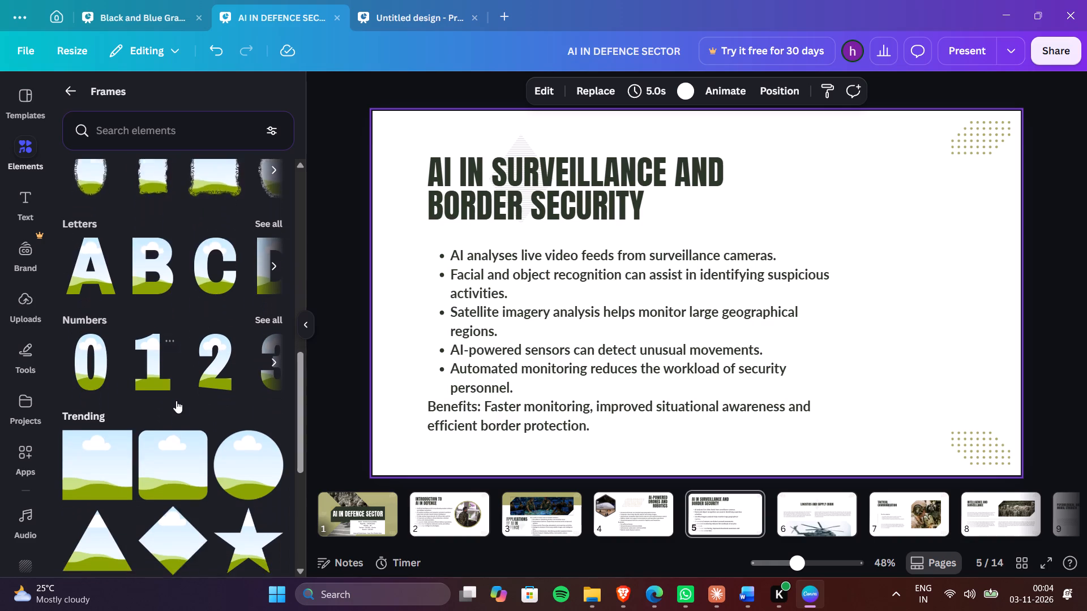
scroll(176, 401, down, 12)
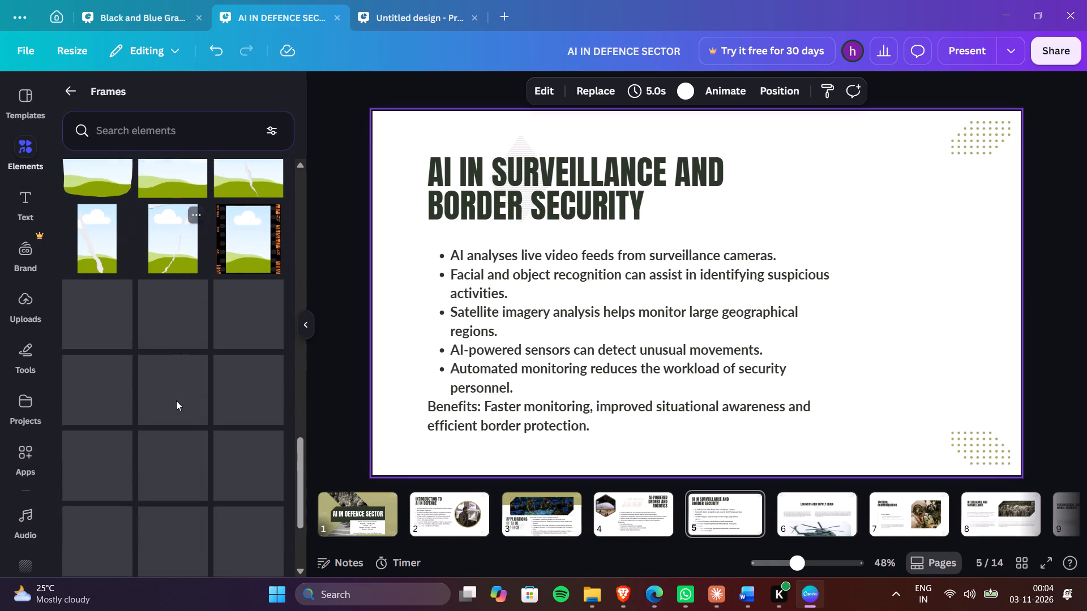
scroll(176, 401, up, 2)
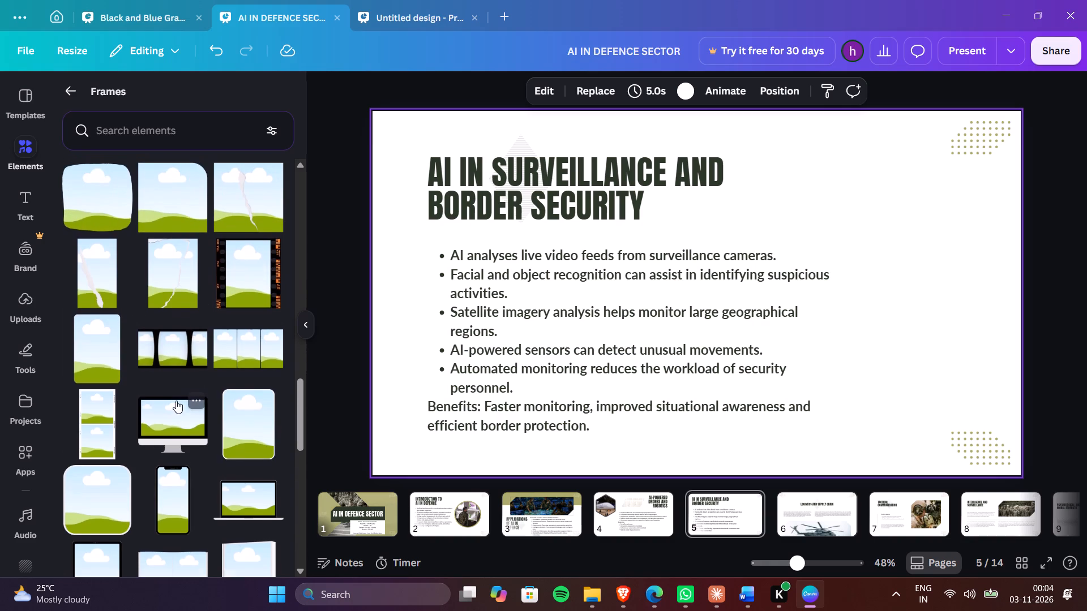
scroll(176, 401, up, 1)
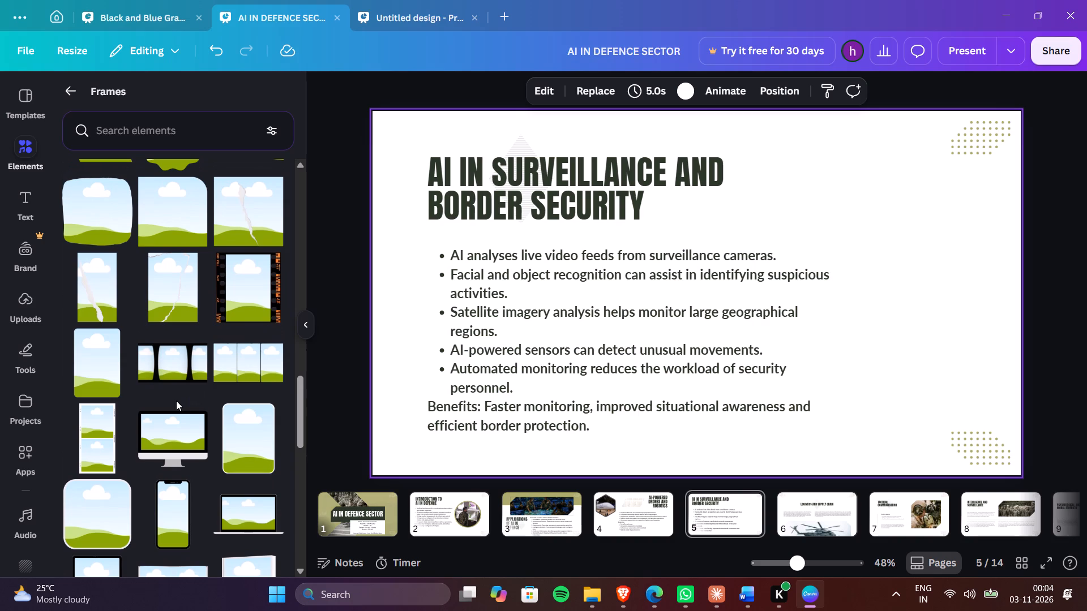
scroll(176, 401, down, 7)
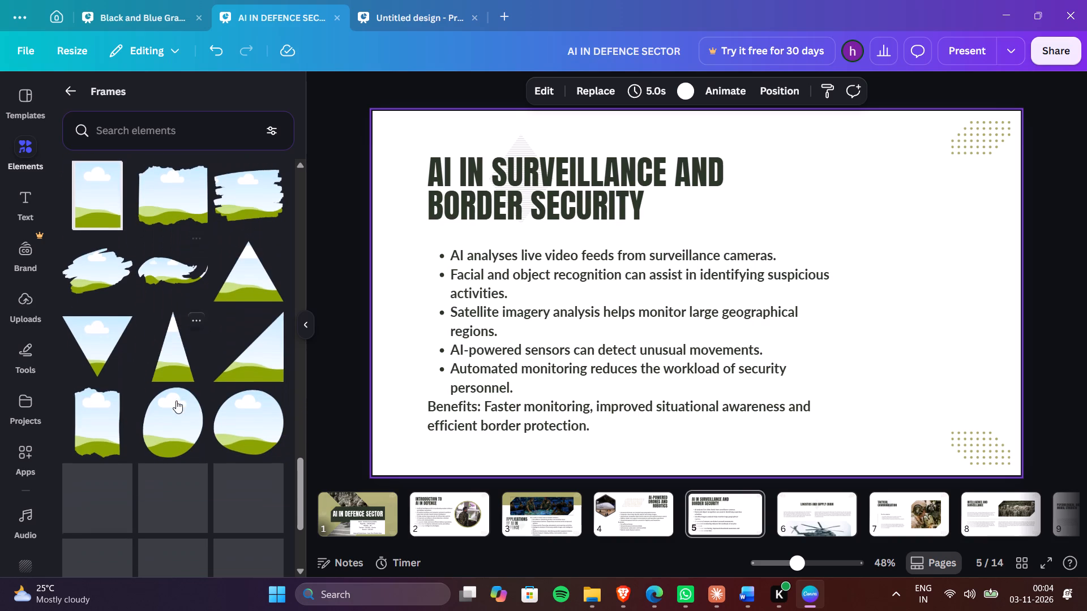
scroll(176, 401, up, 2)
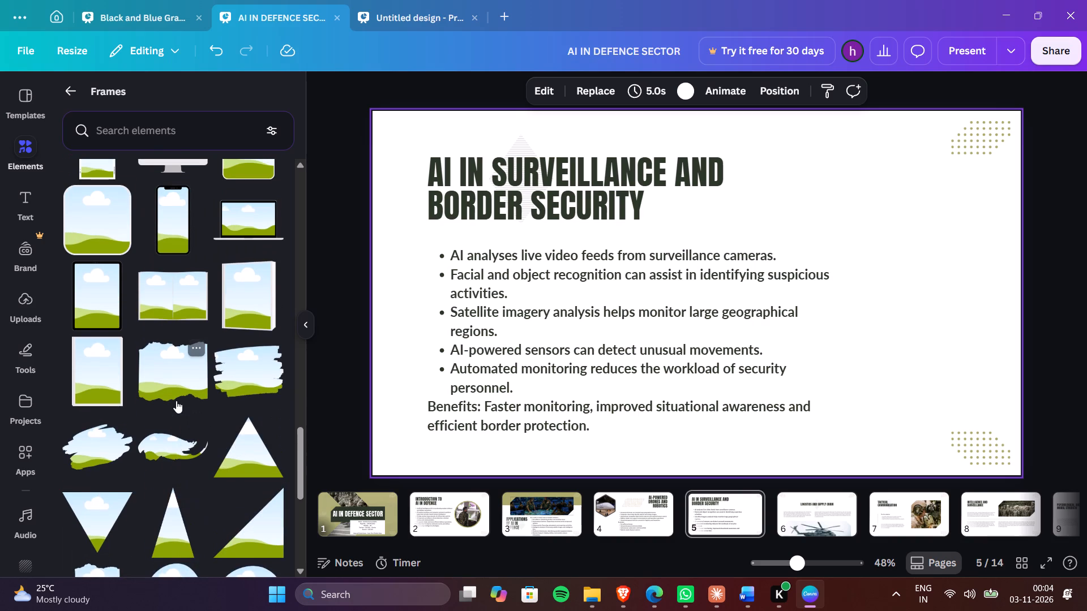
scroll(176, 401, down, 2)
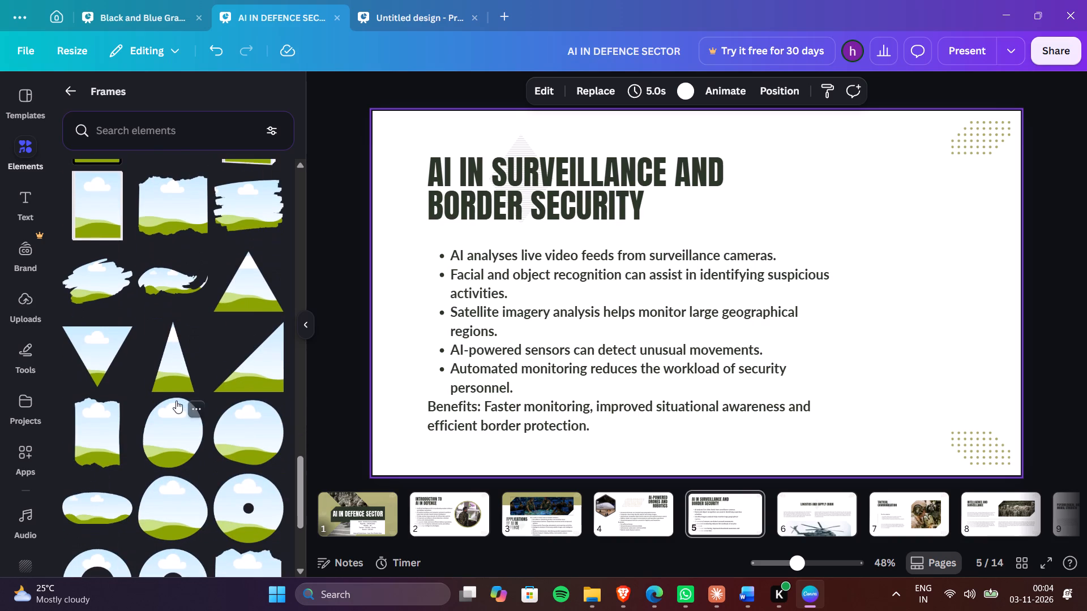
scroll(176, 401, down, 8)
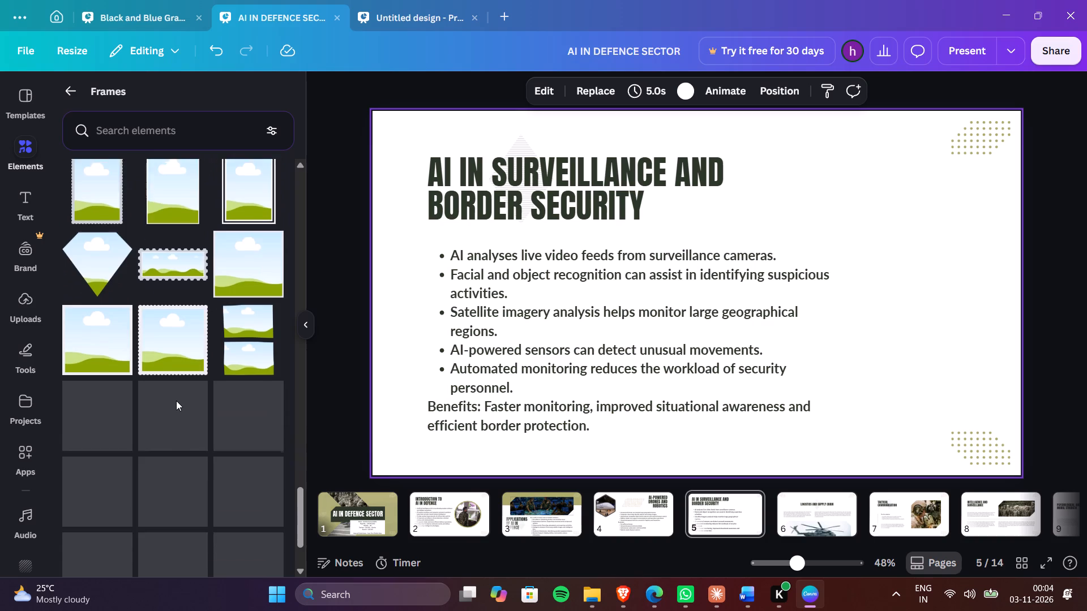
scroll(176, 401, down, 5)
scroll(129, 296, up, 1)
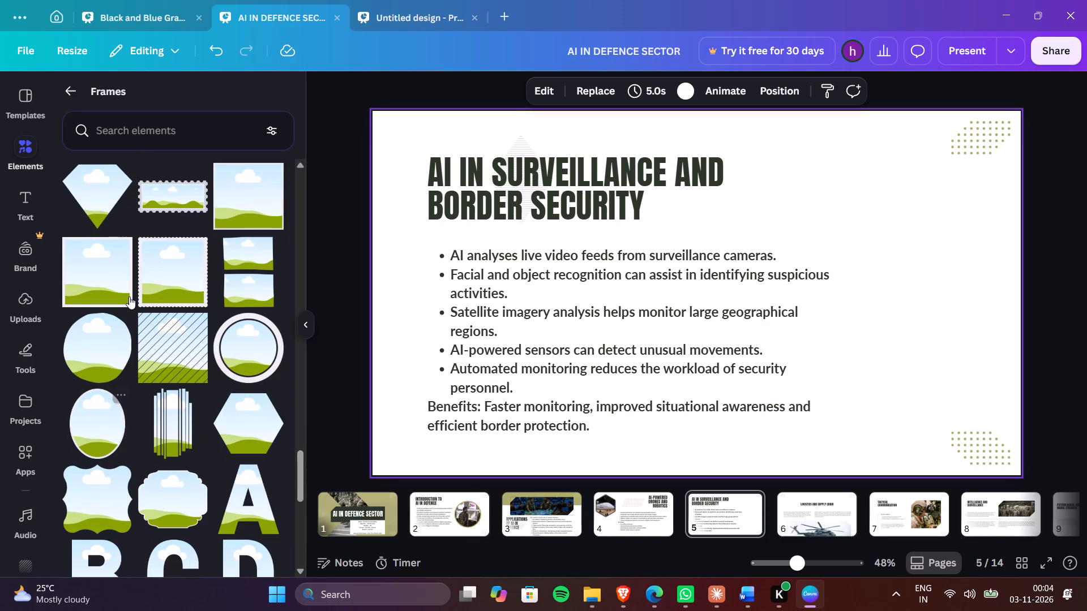
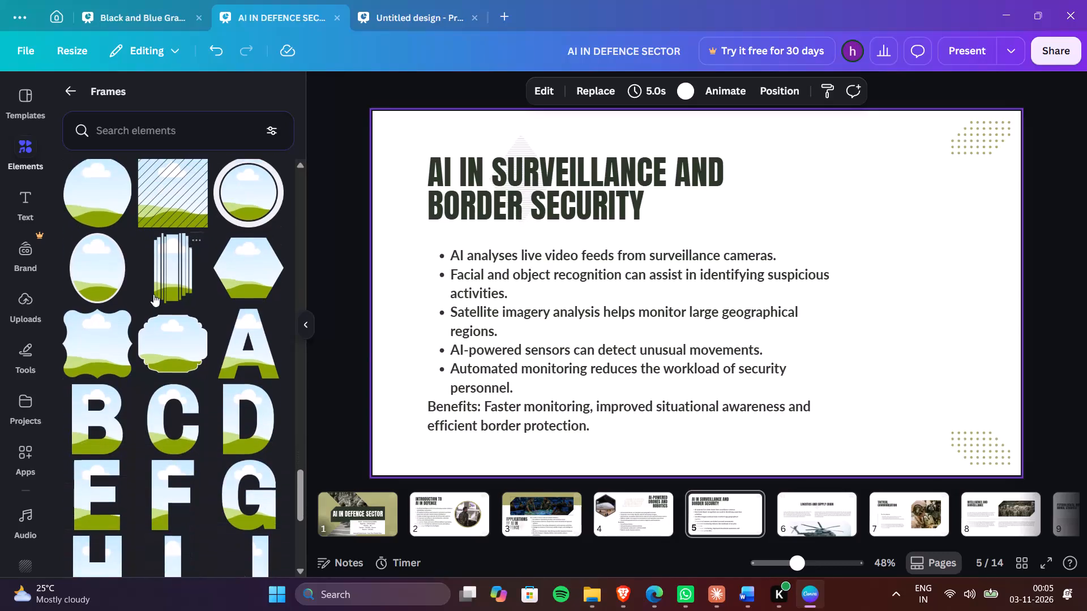
Find the rounded-square frame with a green brush-stroke border among the Frames and add it to slide 5.
scroll(153, 294, down, 5)
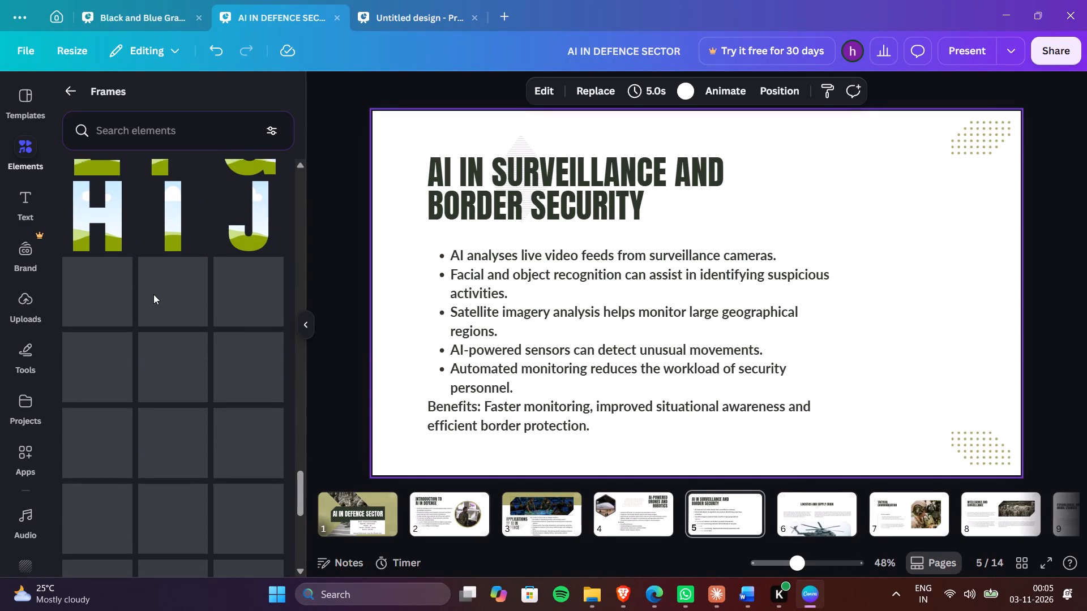
scroll(153, 294, down, 8)
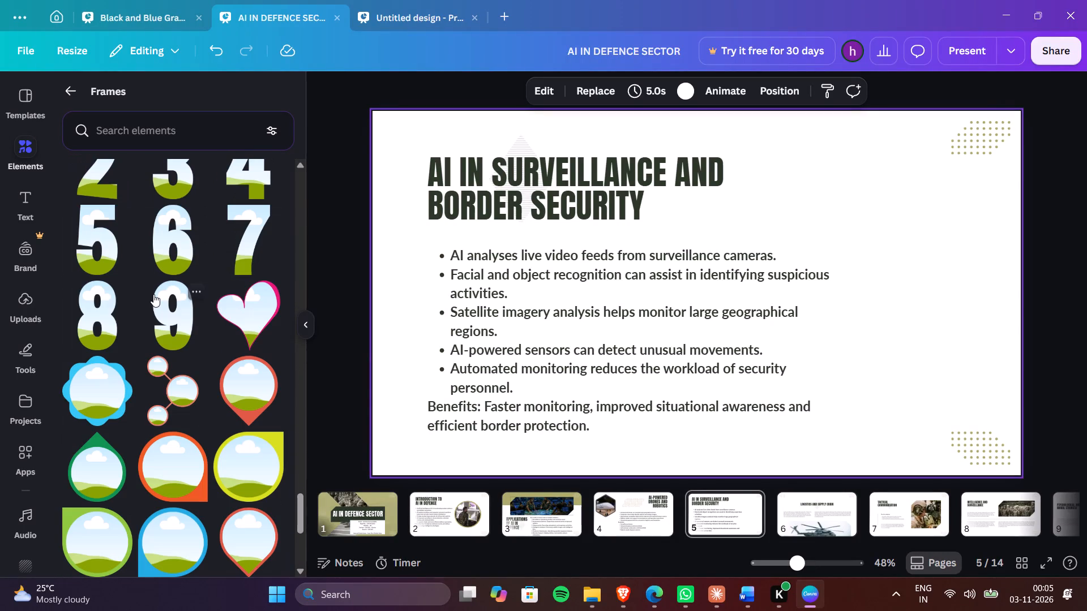
scroll(153, 294, down, 3)
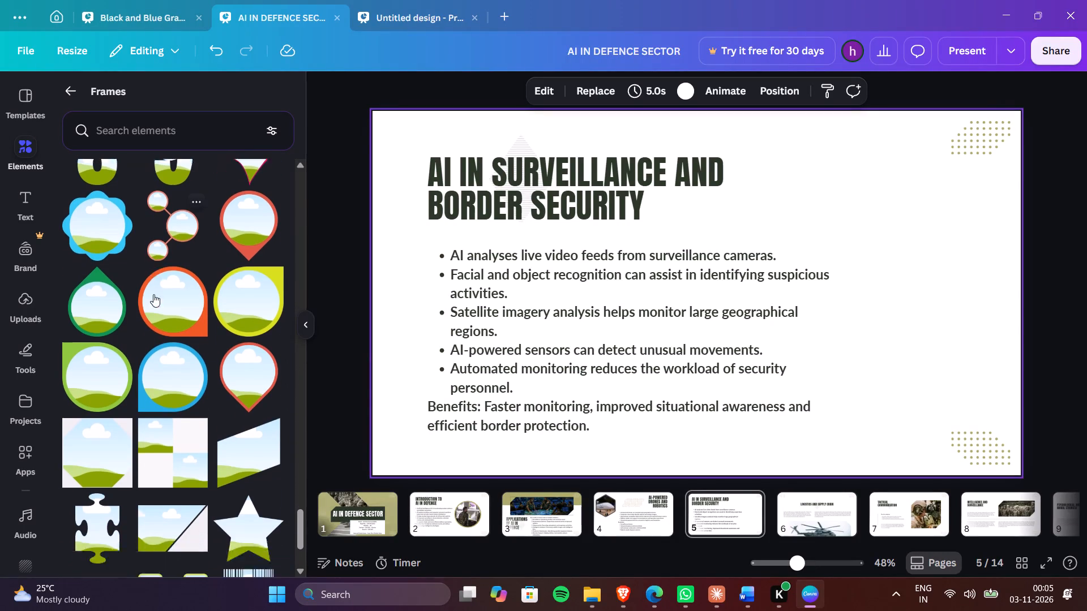
scroll(153, 294, down, 2)
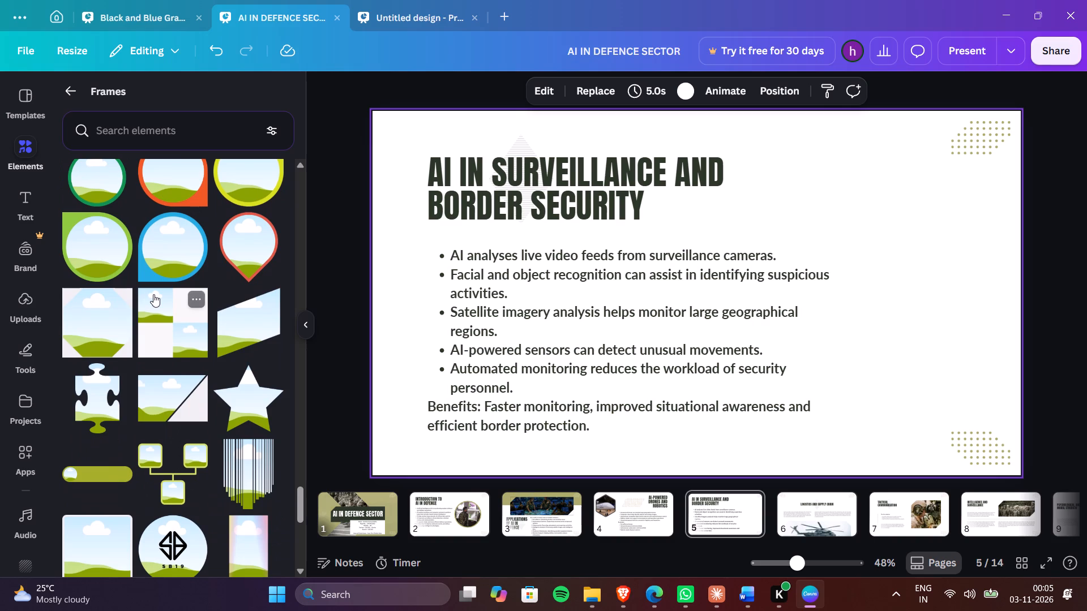
scroll(153, 294, down, 5)
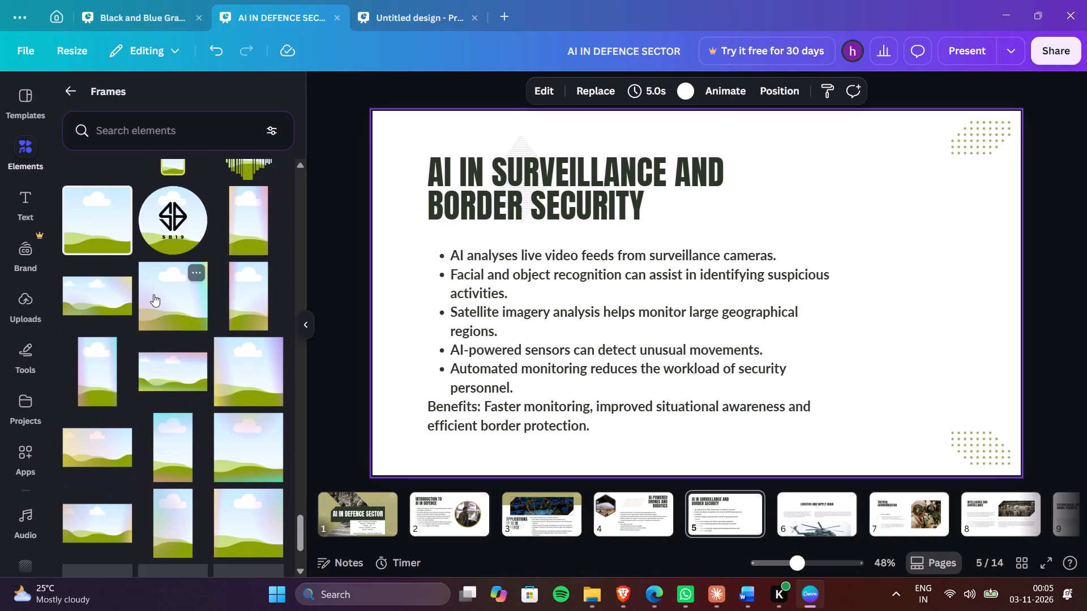
scroll(117, 253, down, 2)
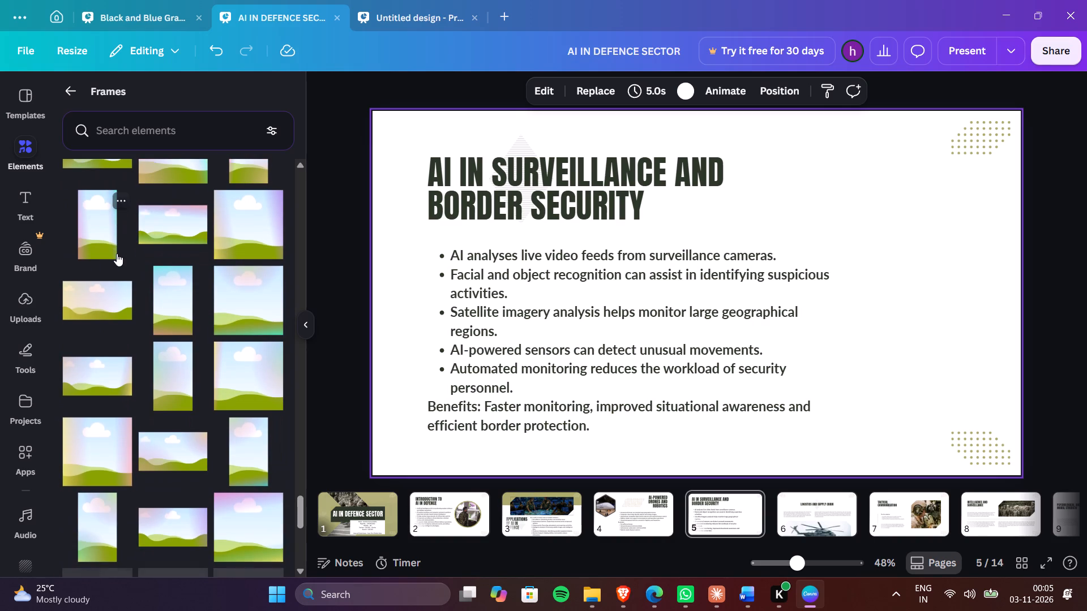
scroll(117, 253, down, 6)
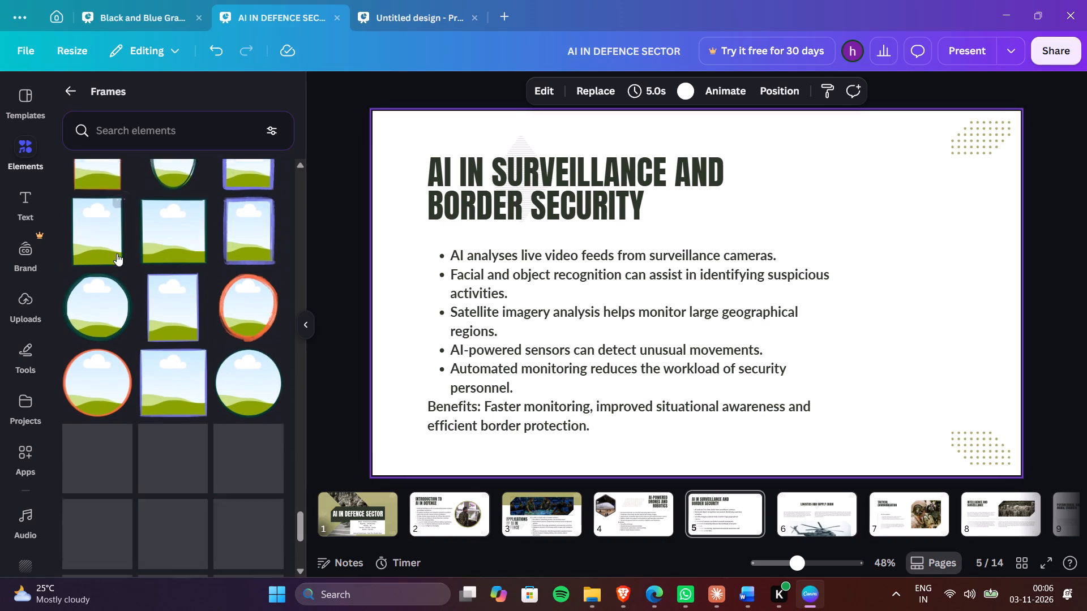
scroll(117, 253, down, 5)
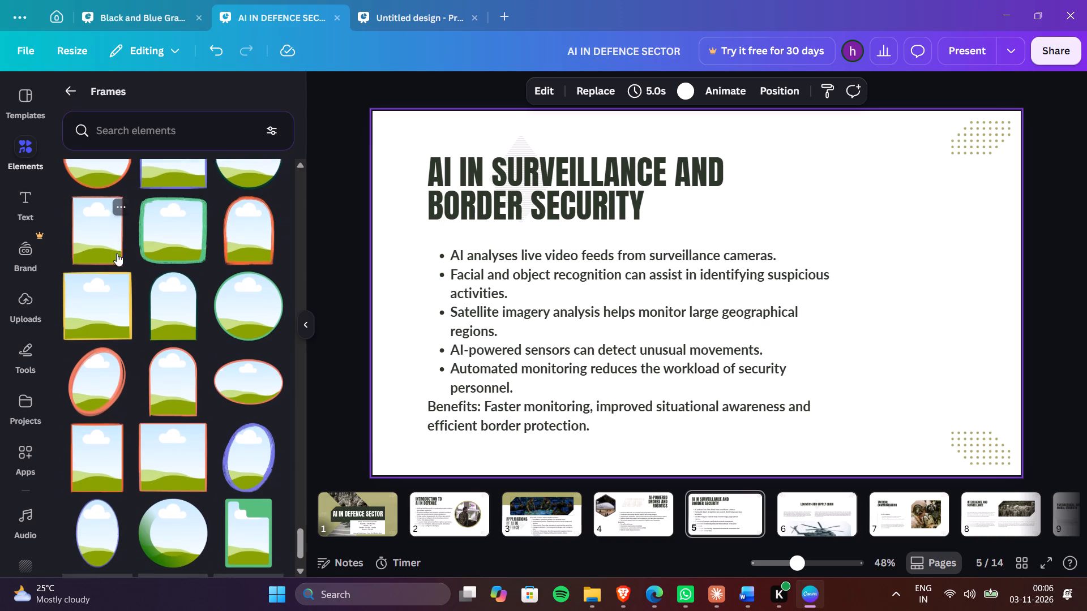
scroll(117, 253, down, 1)
scroll(117, 253, up, 4)
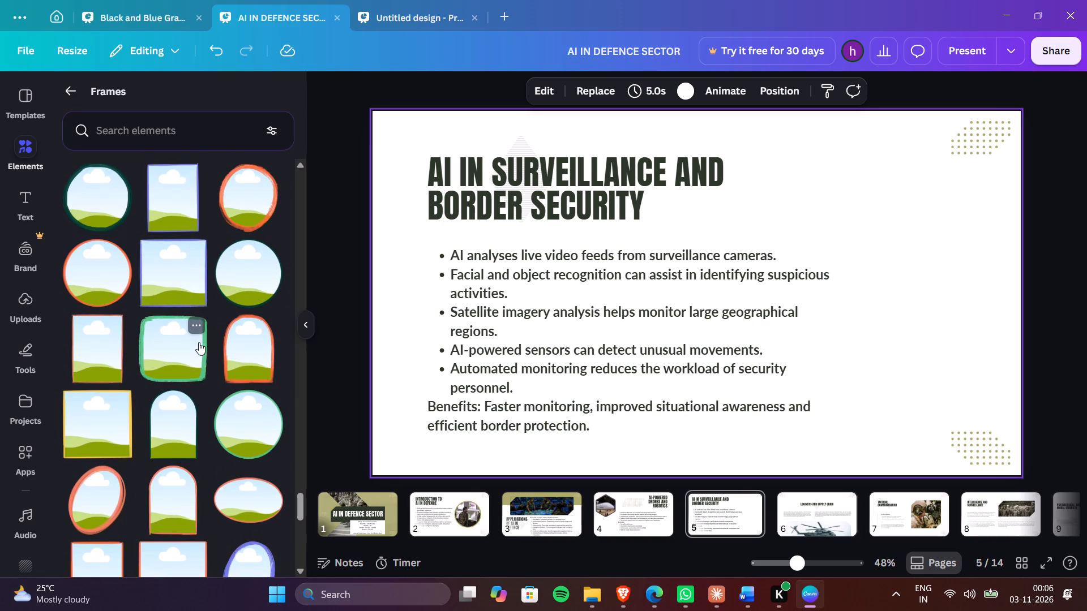
click(182, 351)
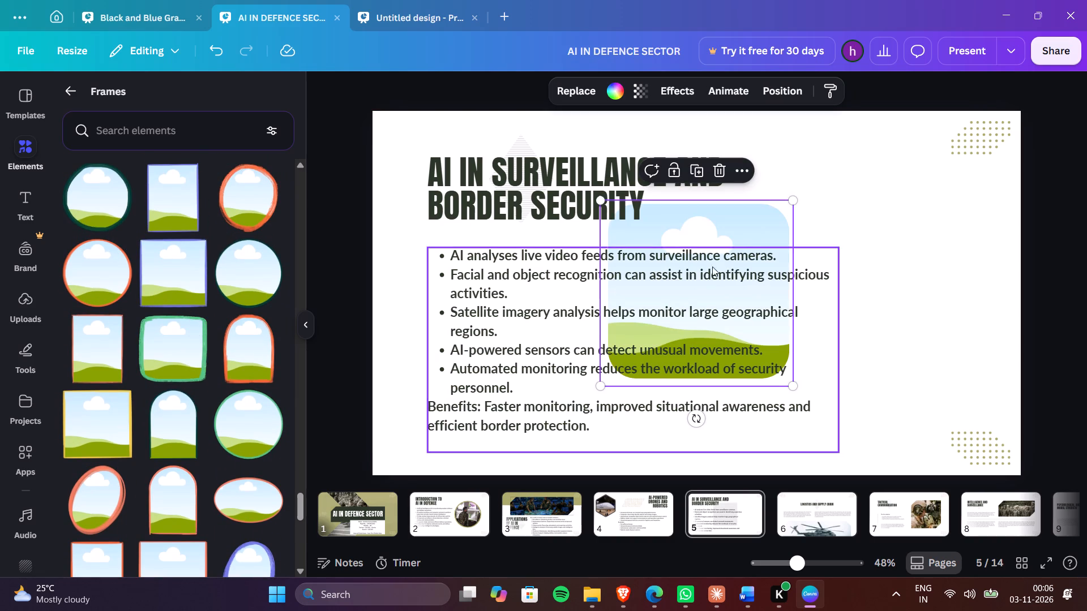
drag(718, 233, 934, 230)
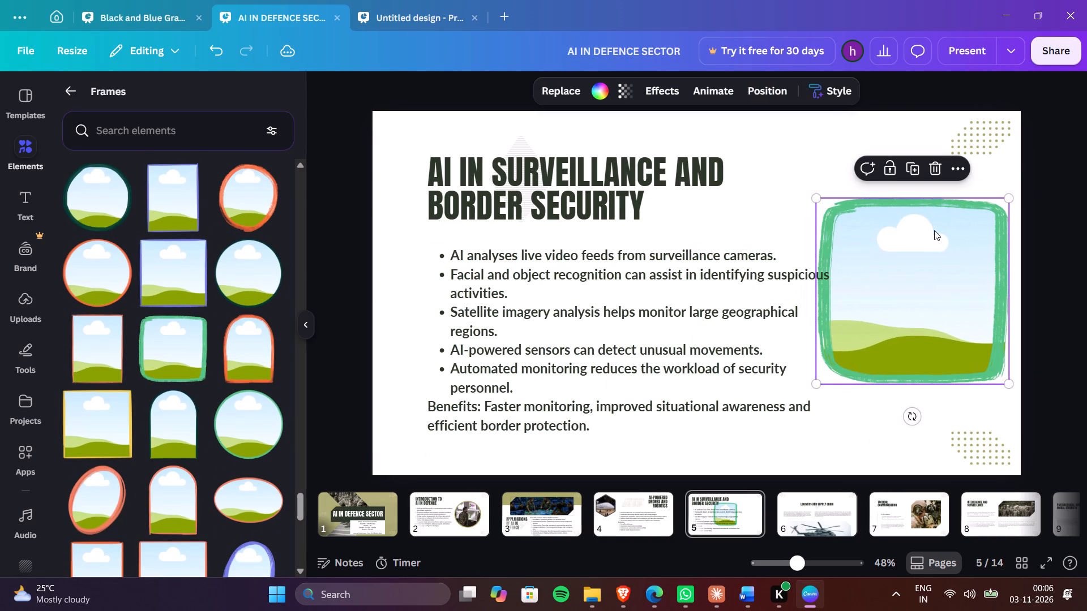
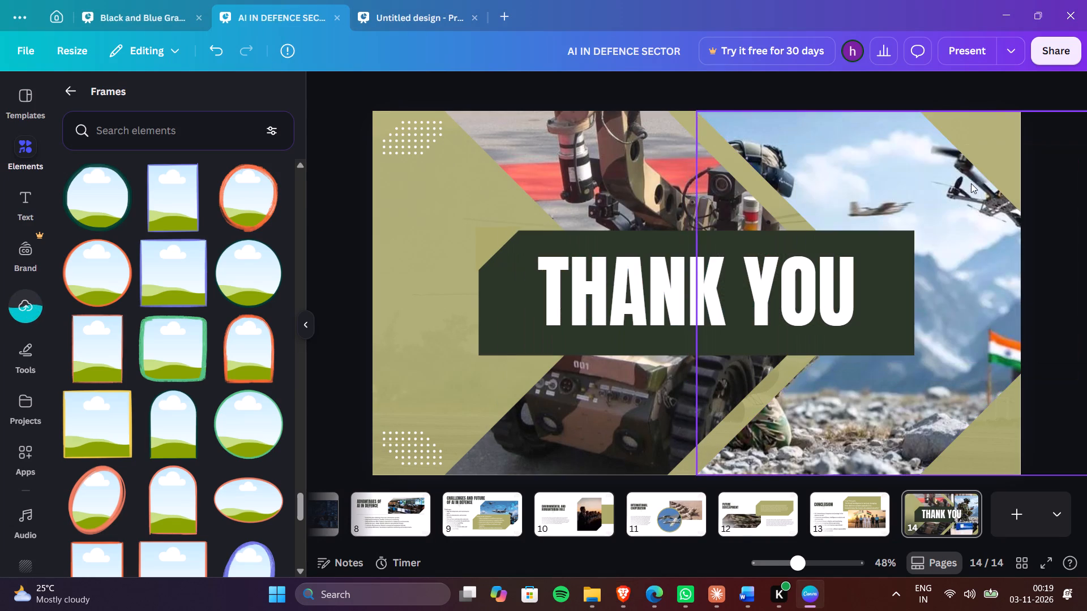
Flip the soldier image horizontally and shift it within its crop so the kneeling soldier shows beside the Thank You banner.
click(815, 131)
click(731, 94)
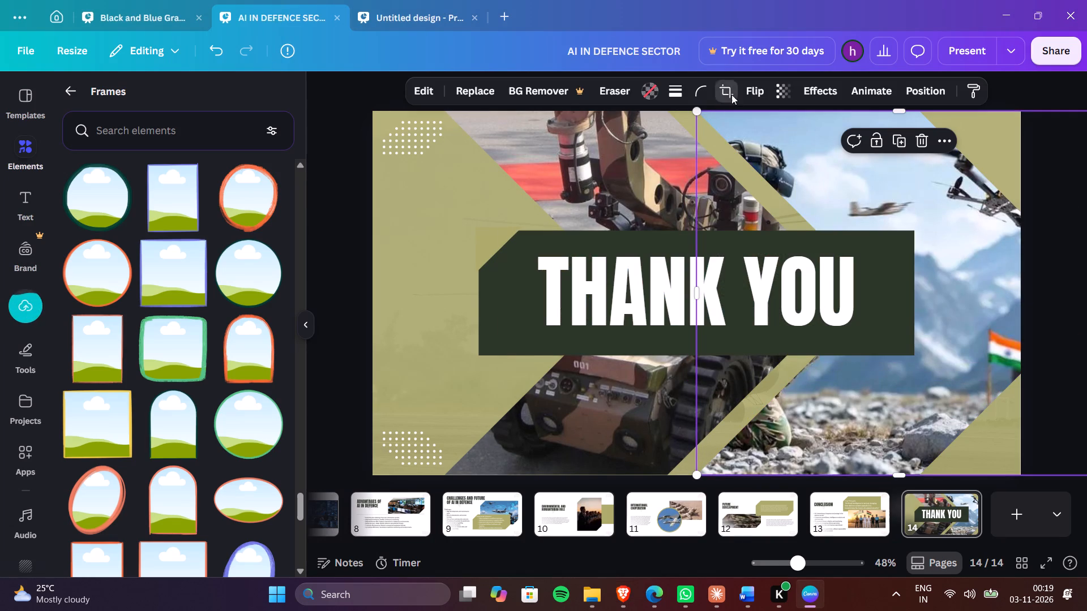
click(288, 91)
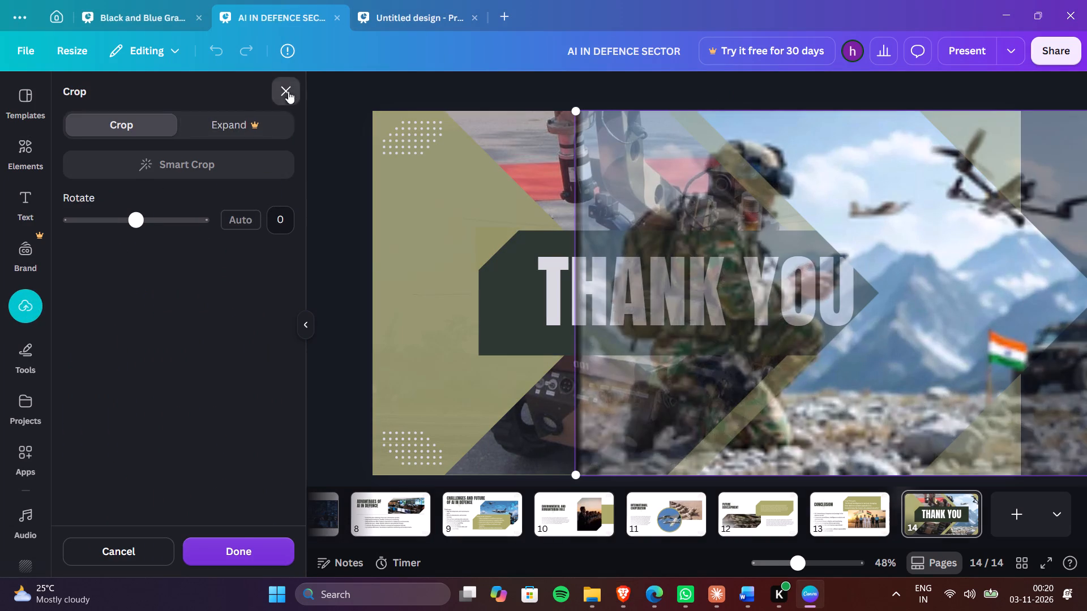
click(735, 94)
click(761, 126)
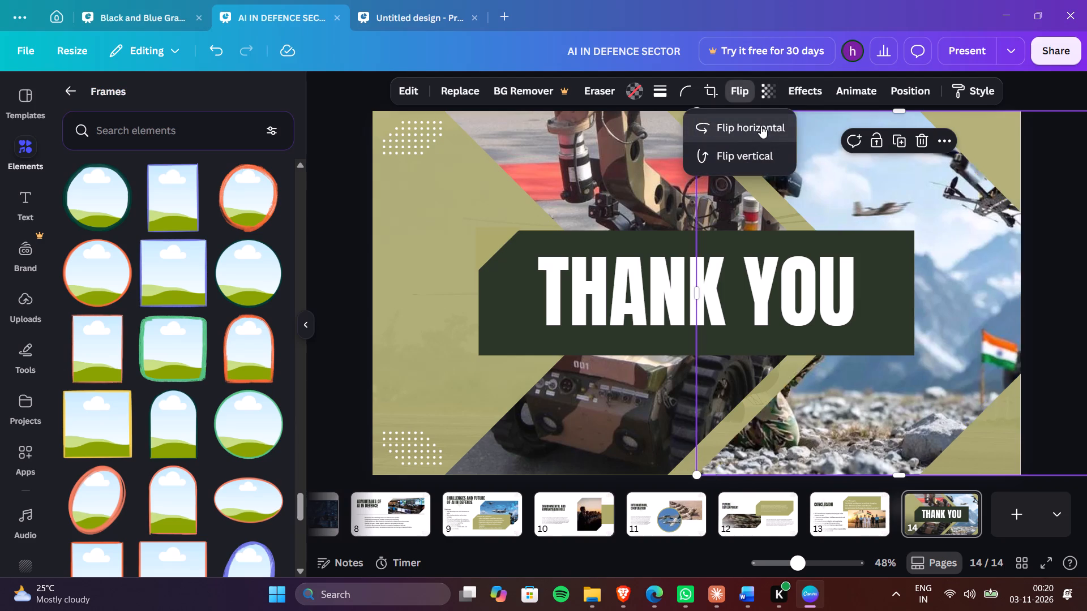
click(717, 91)
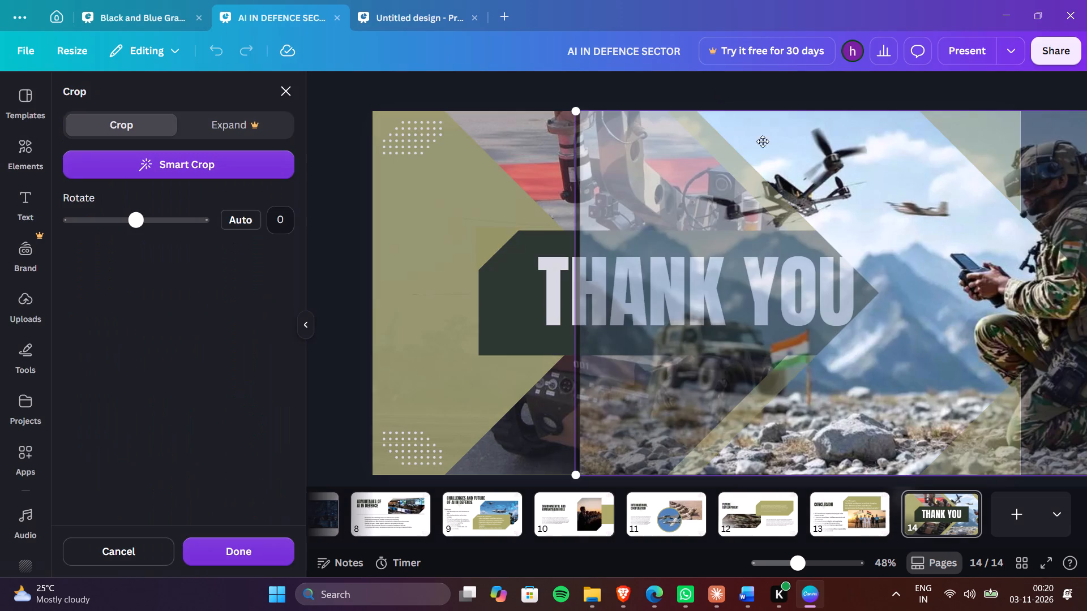
shift+drag(906, 195, 770, 197)
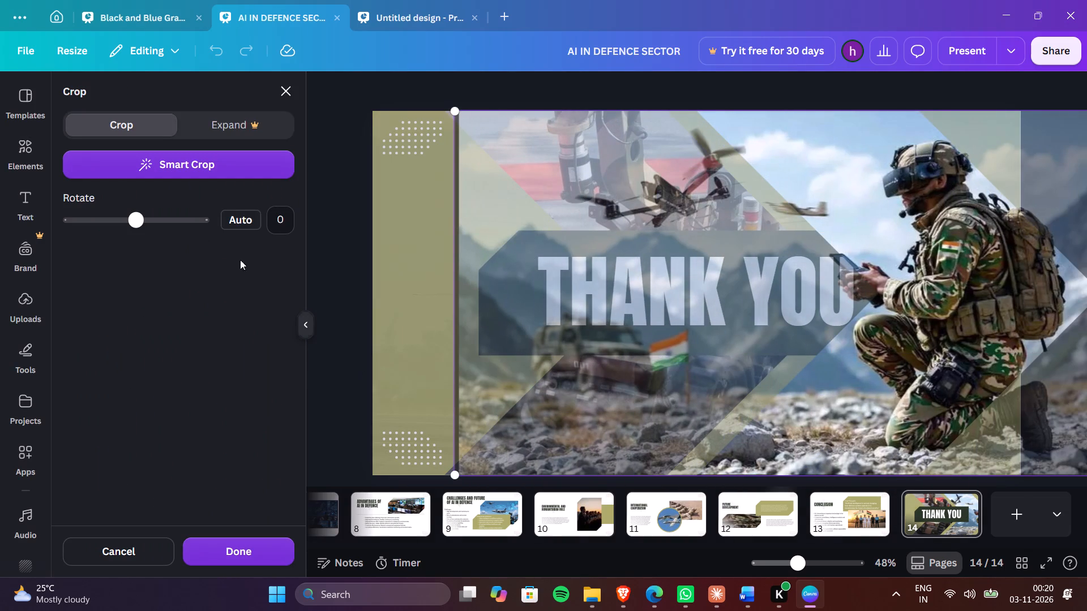
click(232, 538)
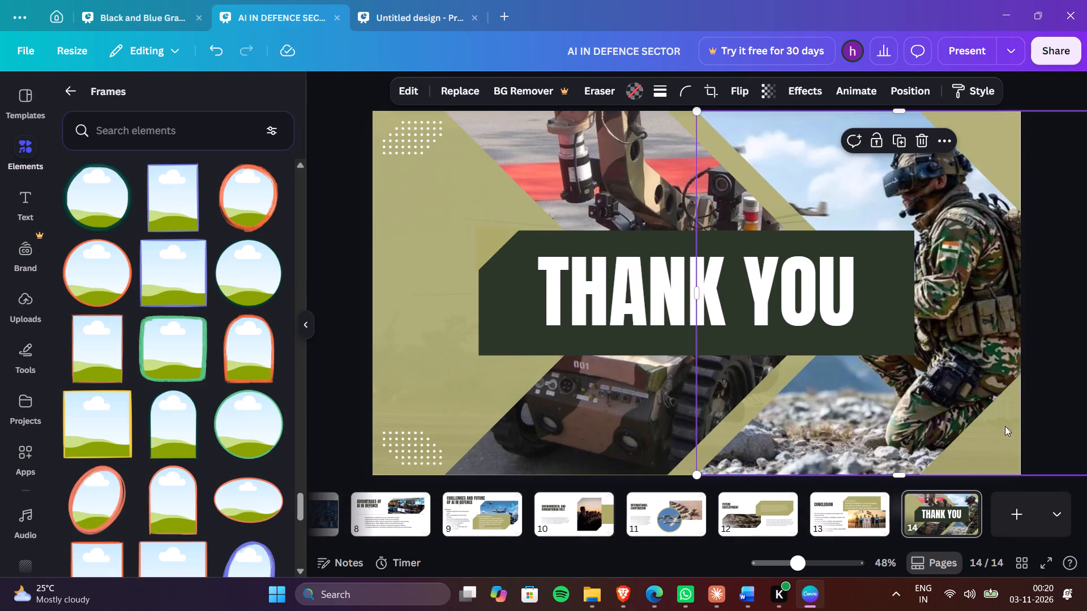
click(1051, 379)
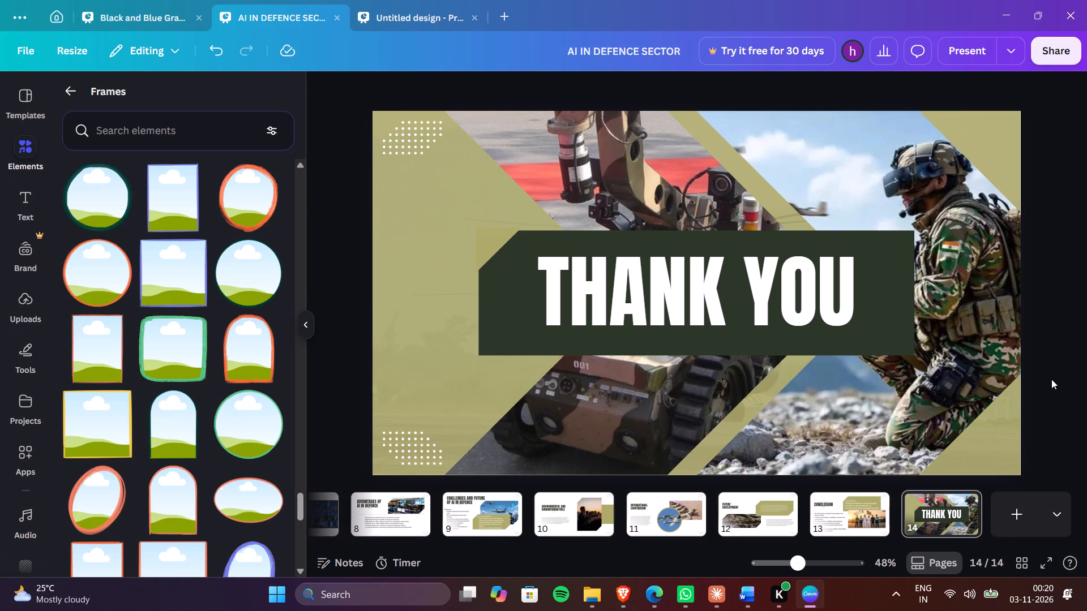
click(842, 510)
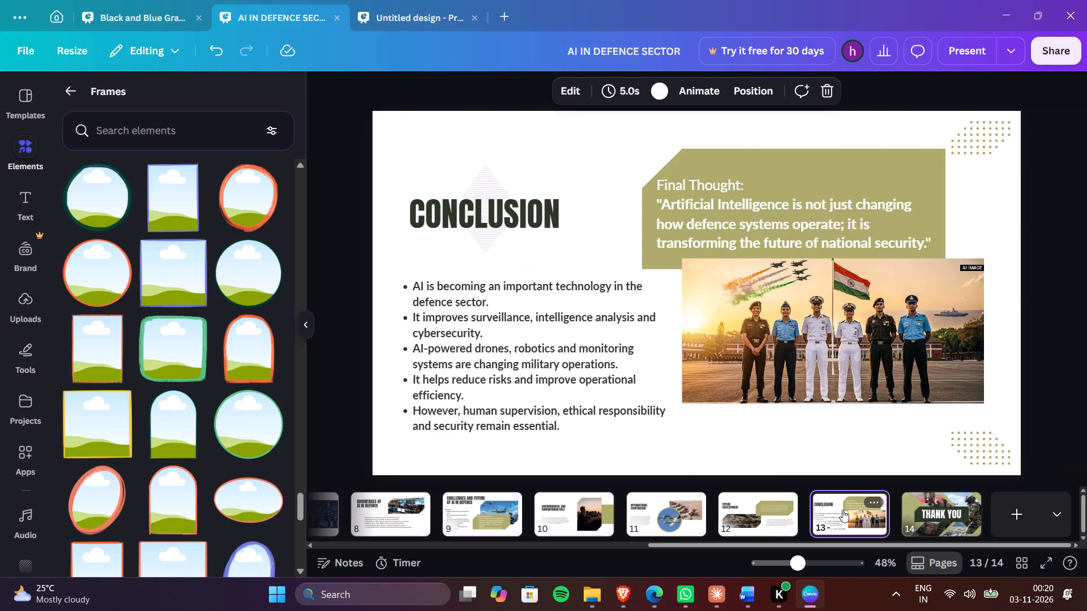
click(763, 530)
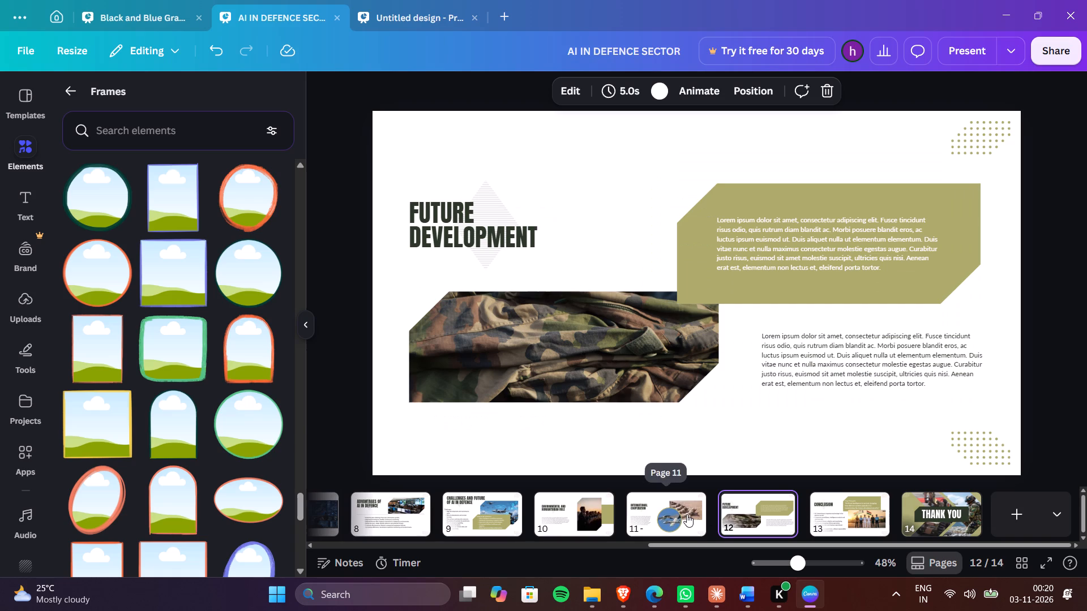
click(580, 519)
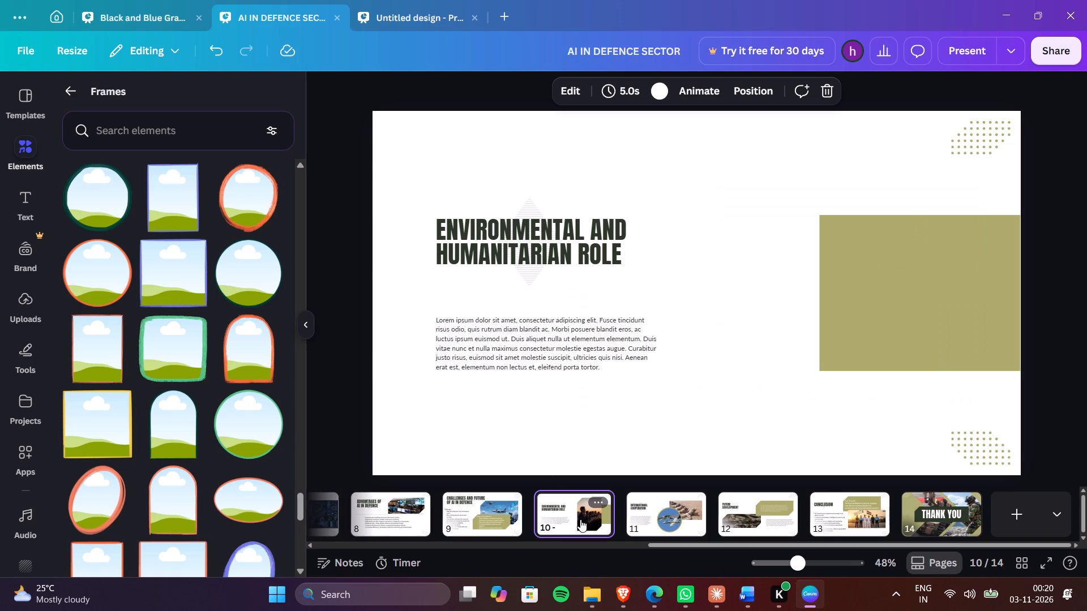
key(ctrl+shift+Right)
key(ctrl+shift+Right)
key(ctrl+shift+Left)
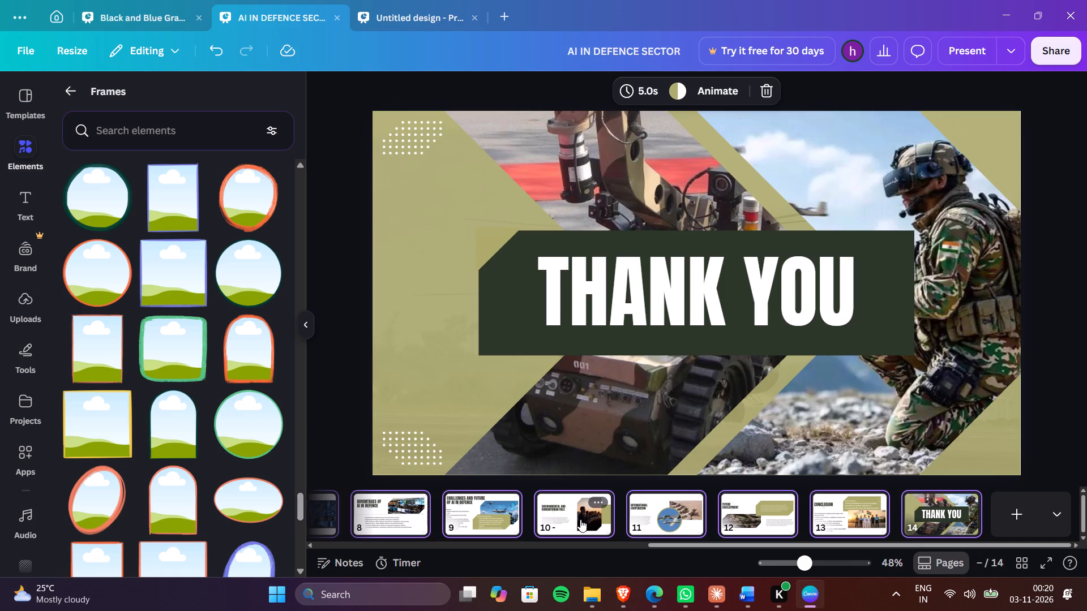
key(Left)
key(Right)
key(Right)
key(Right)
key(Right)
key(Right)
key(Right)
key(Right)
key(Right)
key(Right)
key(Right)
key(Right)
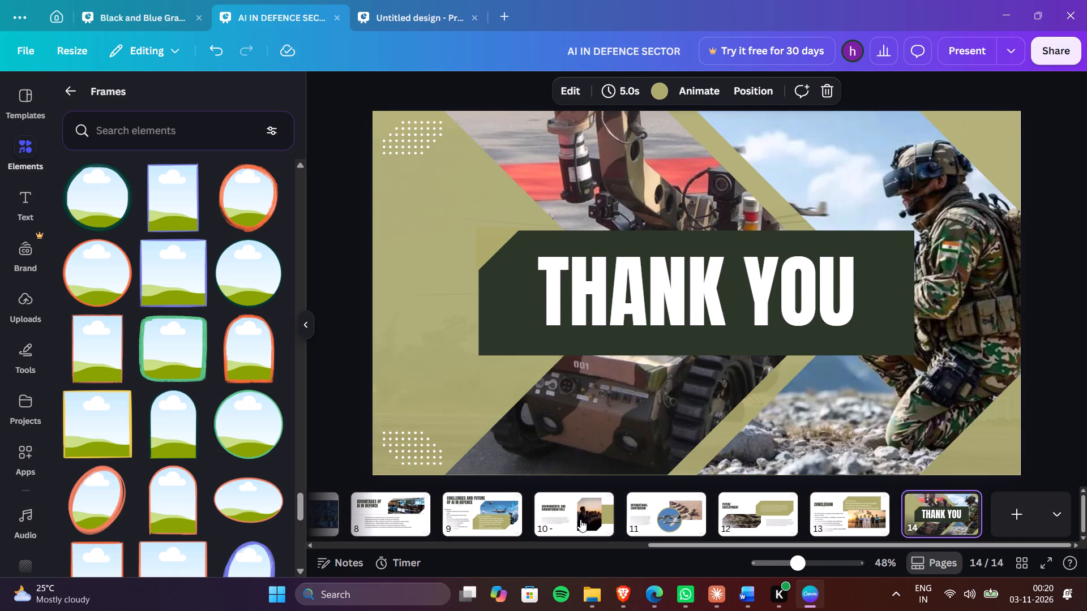
Delete the unused template slides 10 to 12, from Environmental and Humanitarian Role to Future Development, and check the neighbouring slides.
key(Left)
key(Left)
key(shift+Left)
key(shift+Left)
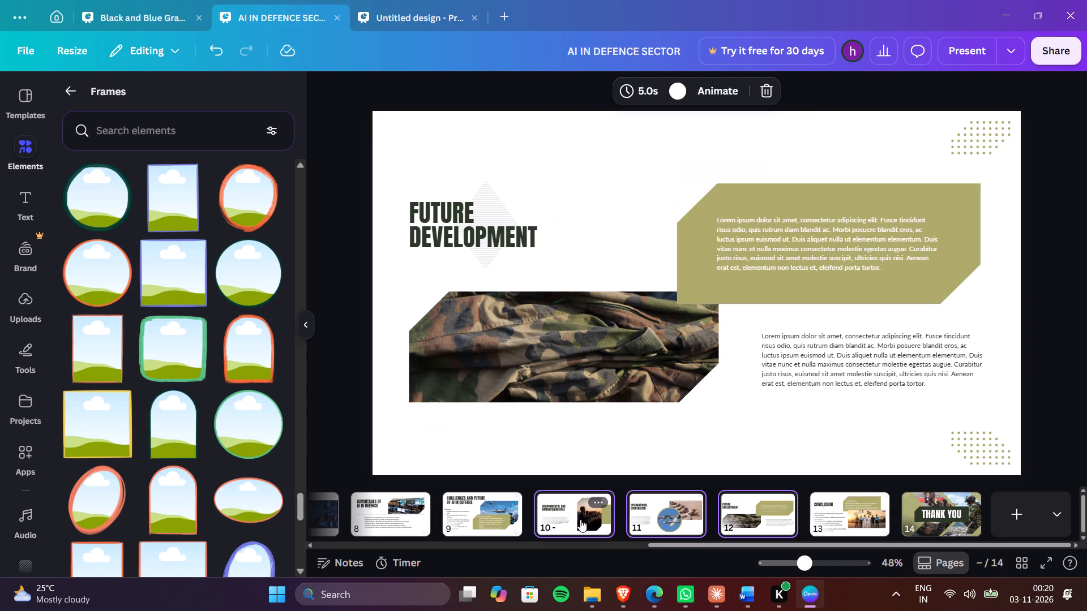
key(Delete)
key(Left)
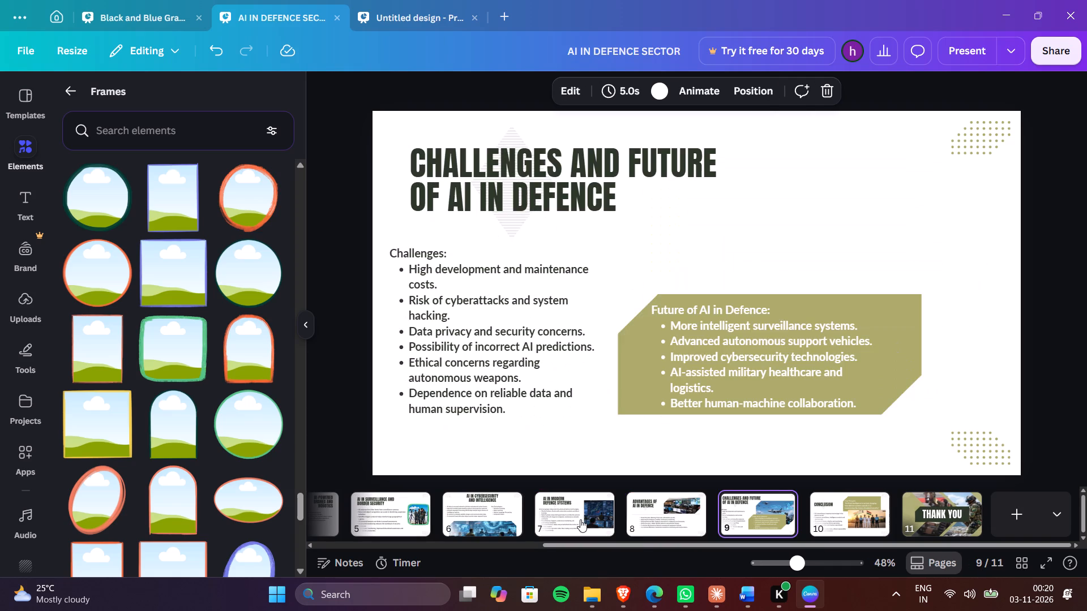
key(Right)
key(Right)
key(Left)
key(Left)
Review all the slides between the title and Thank You slides, checking their text, images and layout.
key(Left)
key(Left)
key(Right)
key(Left)
key(Left)
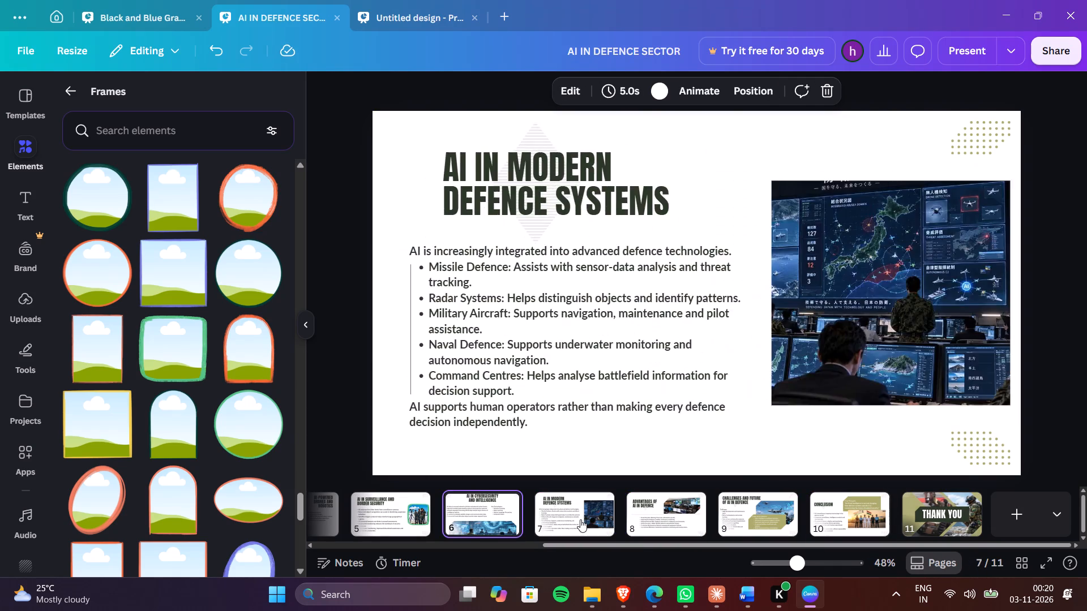
key(Left)
key(Left)
key(Right)
key(Right)
key(Left)
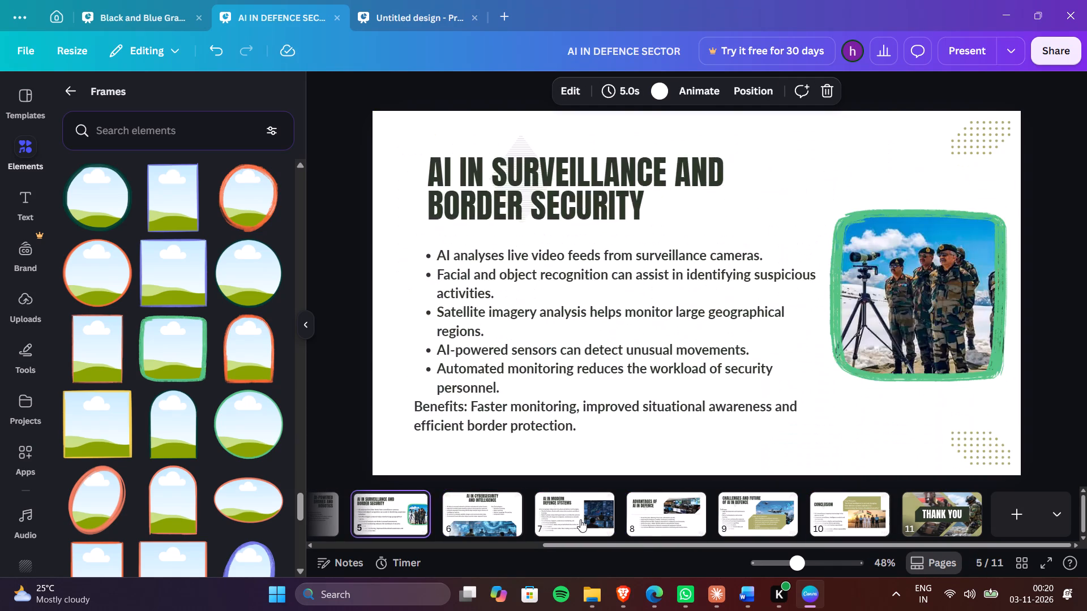
key(Left)
key(Left)
key(Left)
key(Left)
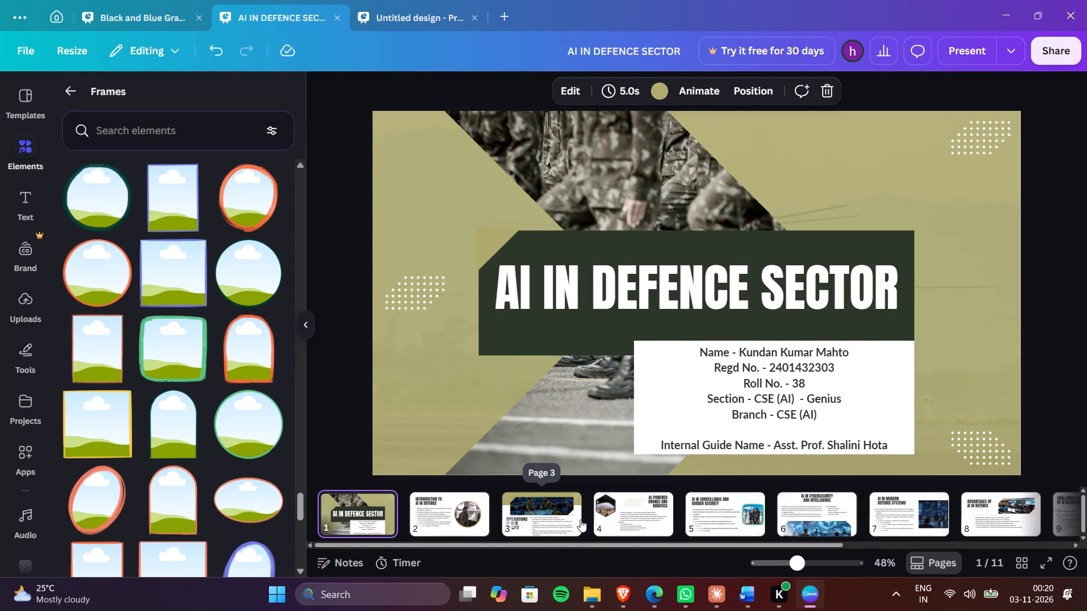
key(Right)
key(Right)
key(Right)
key(Right)
key(Right)
key(Right)
key(Right)
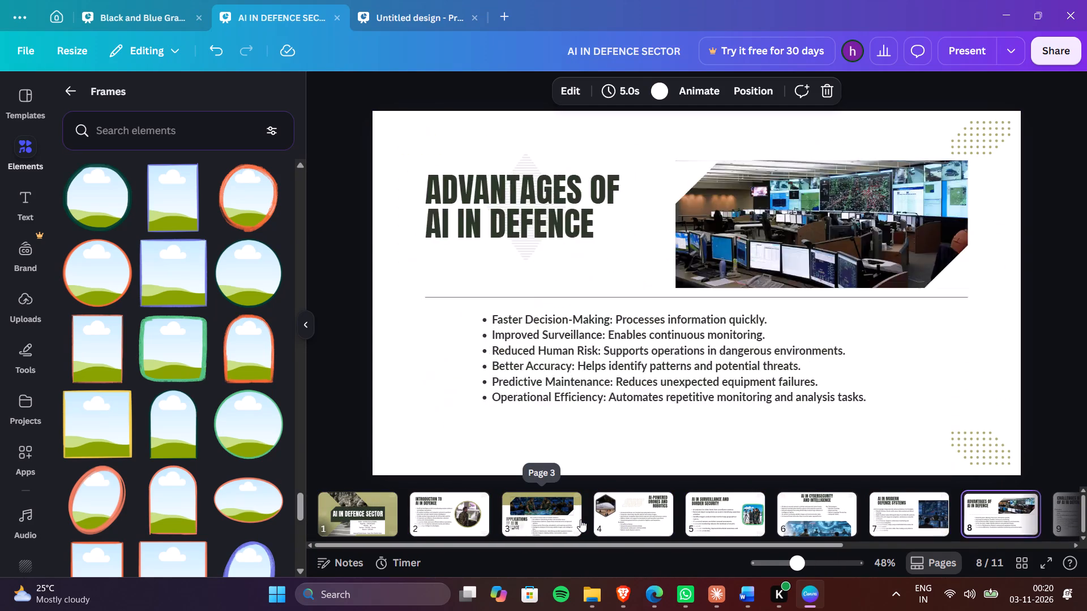
key(Right)
key(Right)
key(Right)
key(Right)
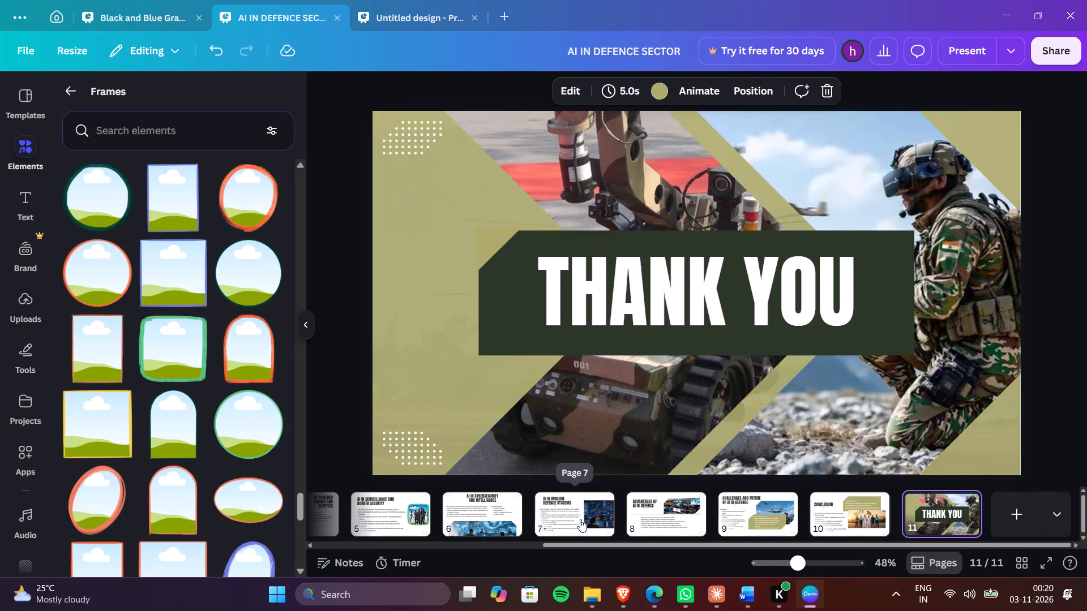
key(Left)
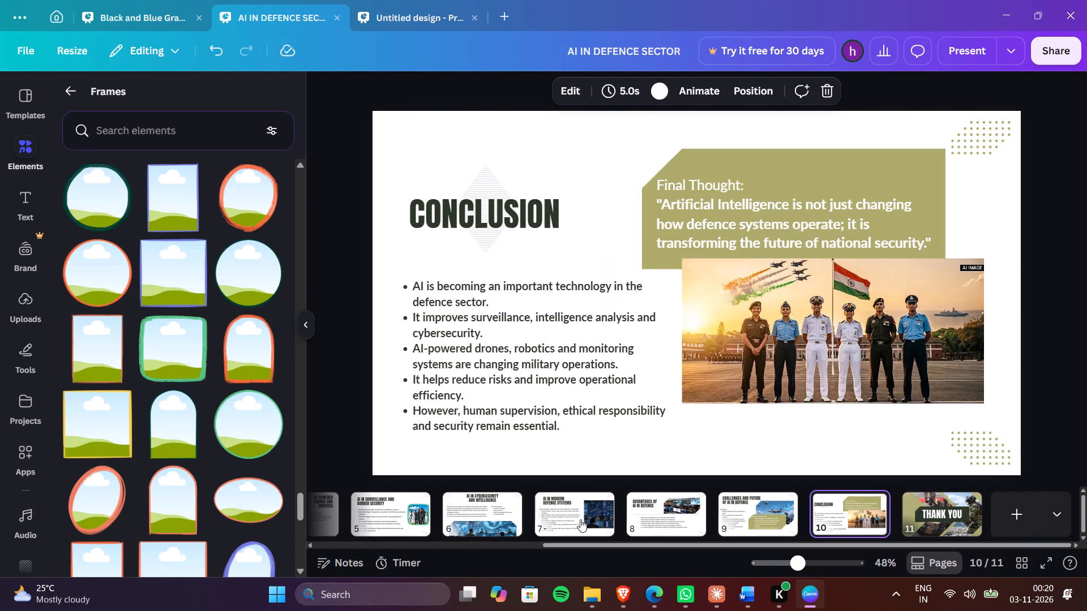
key(Left)
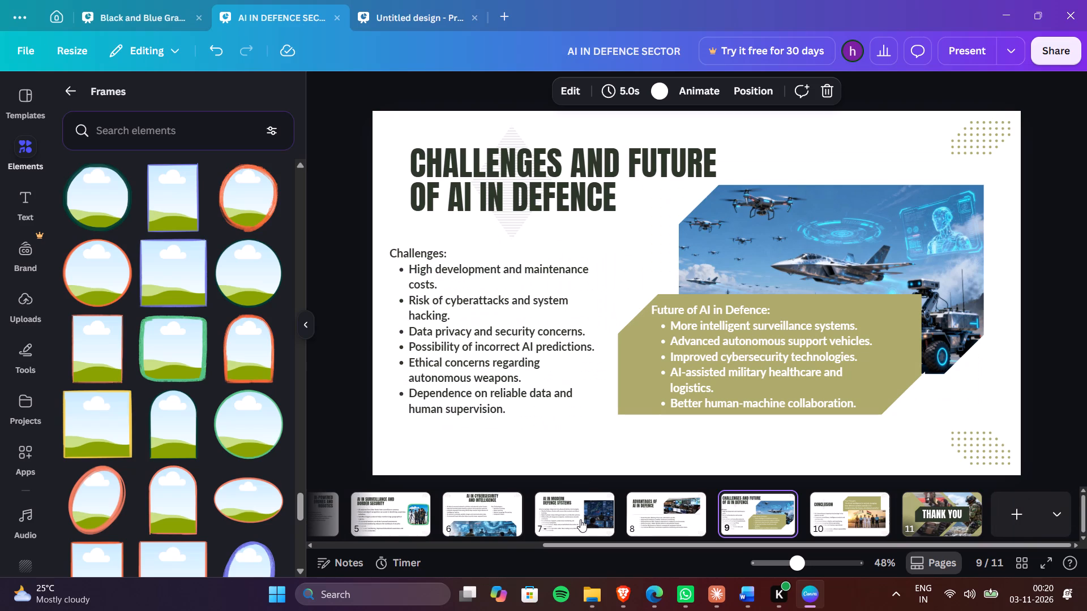
Nudge the Challenges text box on slide 9 slightly to the left.
click(410, 378)
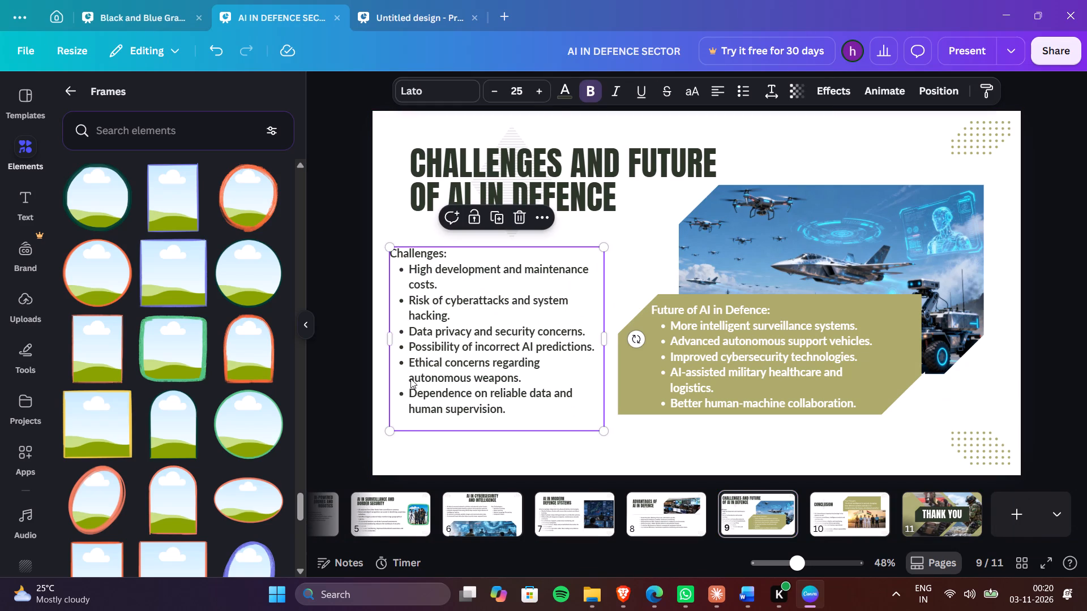
key(Left)
key(Left)
key(Right)
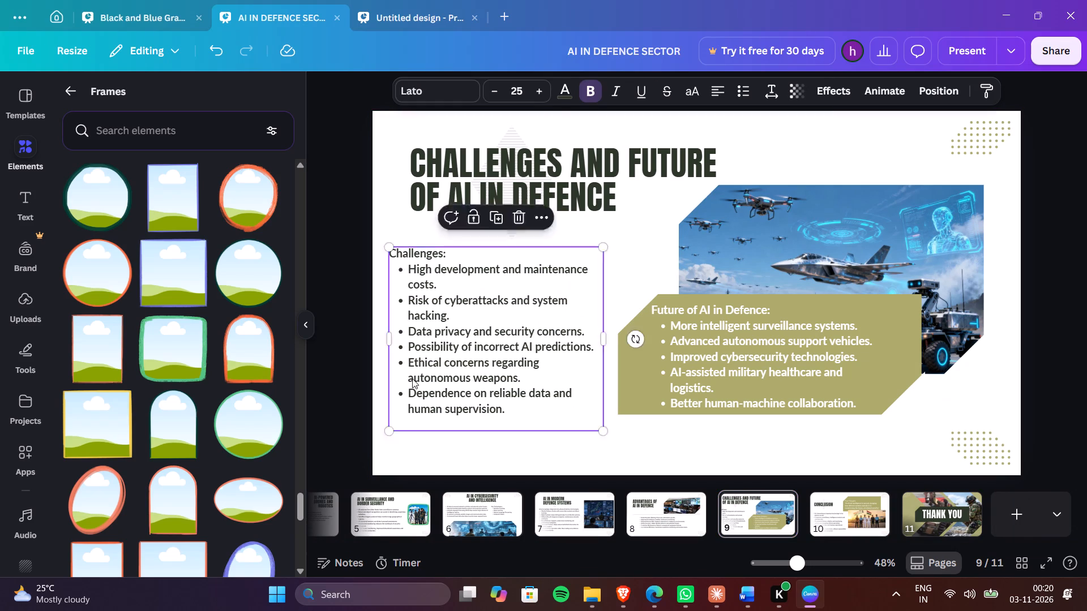
click(1048, 225)
Go back to the title slide and review the whole presentation in order through to the Thank You slide.
key(Left)
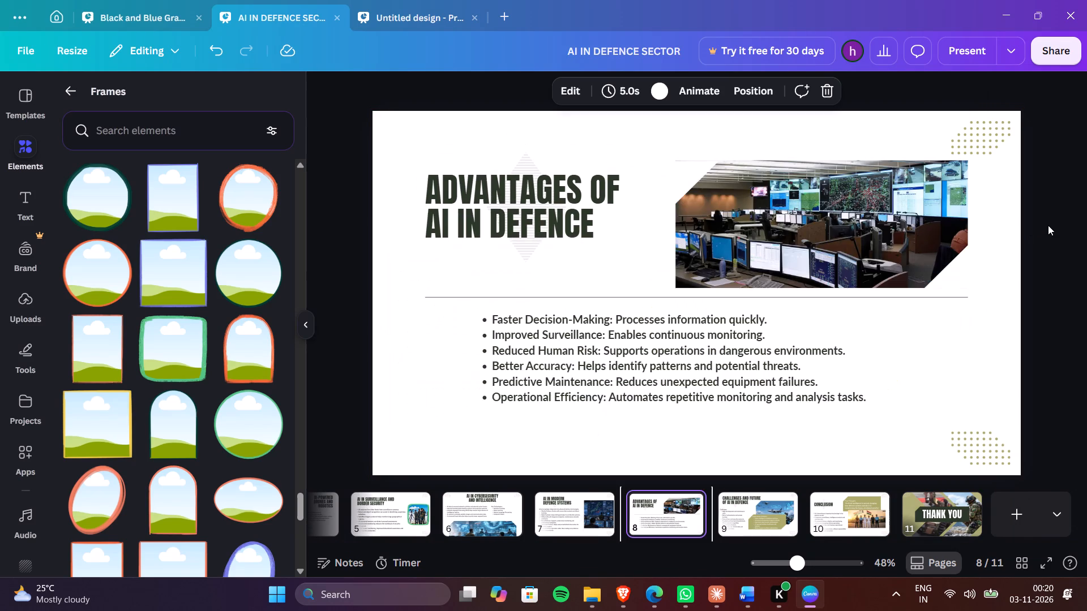
key(Left)
key(Left)
key(Left)
key(Left)
key(Left)
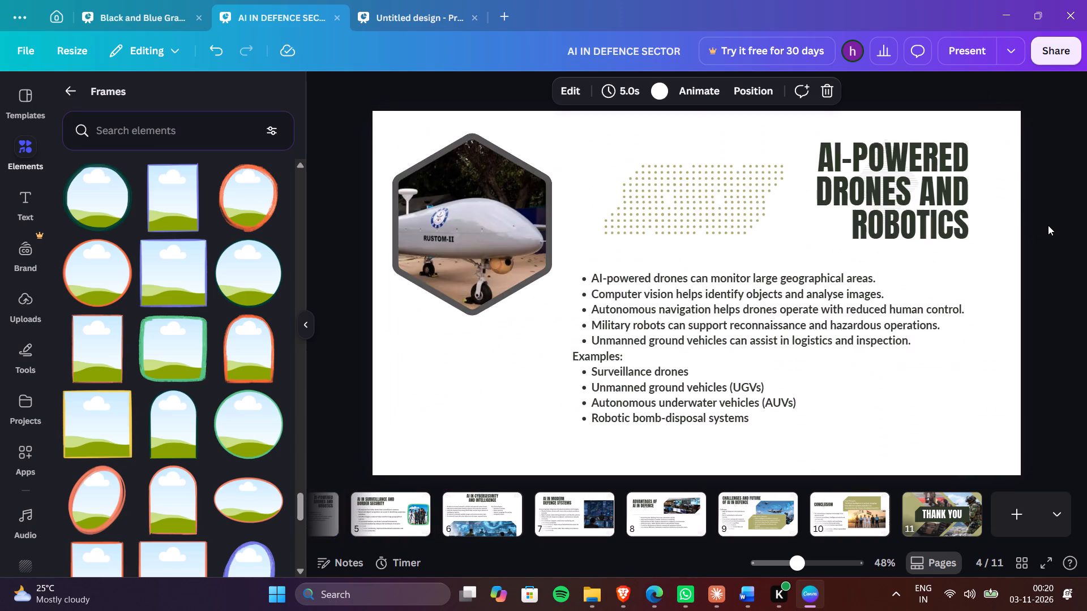
key(Left)
key(Left)
key(Left)
key(Down)
key(Up)
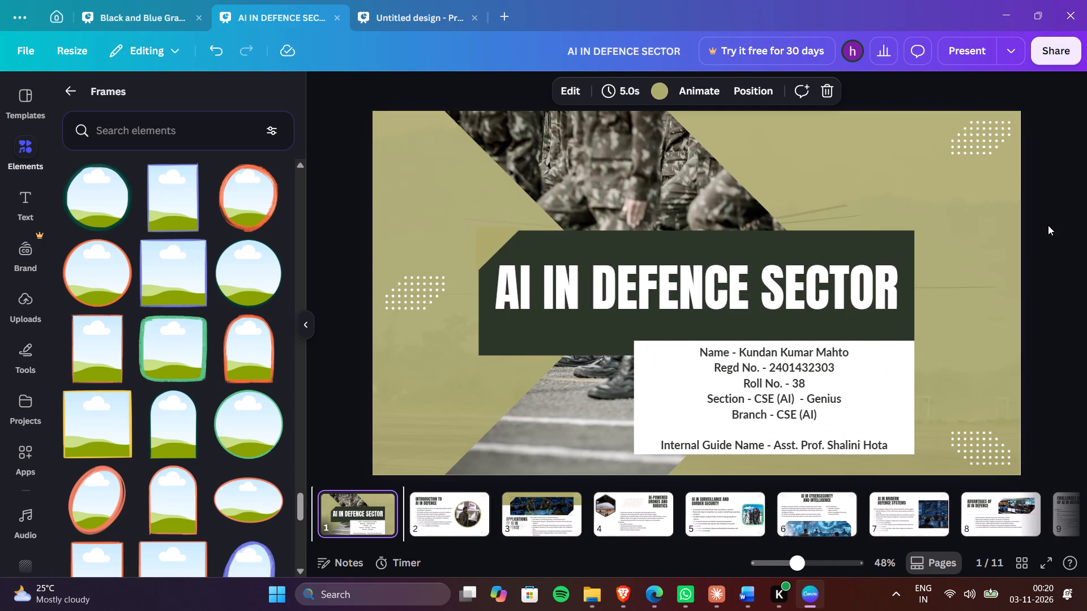
key(Right)
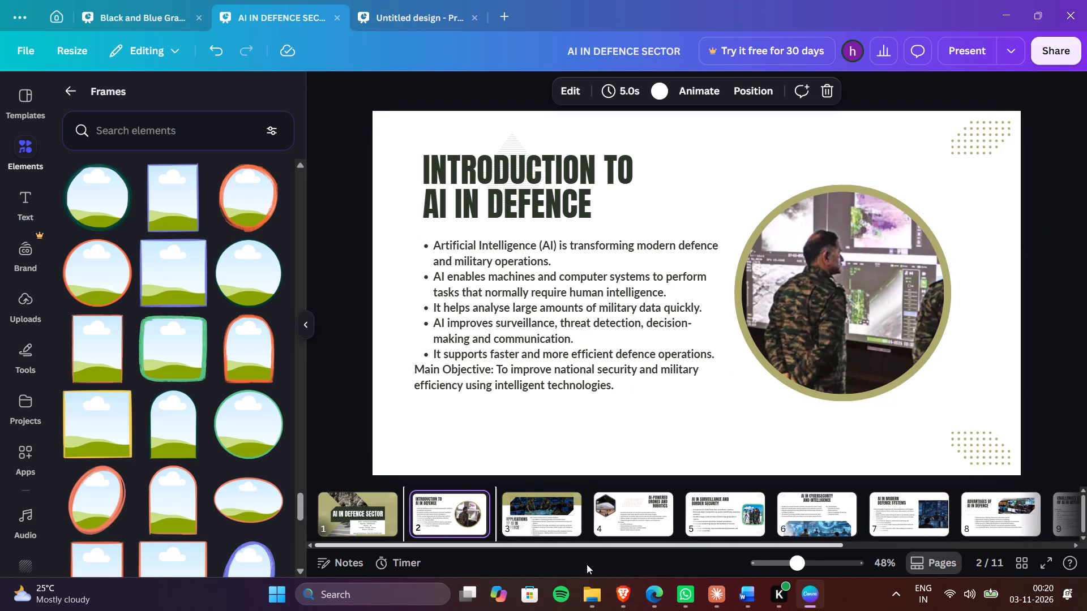
key(Left)
key(Right)
key(Right)
key(Right)
key(Right)
key(Right)
key(Right)
key(Right)
key(Right)
key(Right)
key(Right)
key(Right)
key(Right)
key(Right)
key(Right)
key(Right)
key(Right)
key(Right)
key(Right)
key(Right)
key(Right)
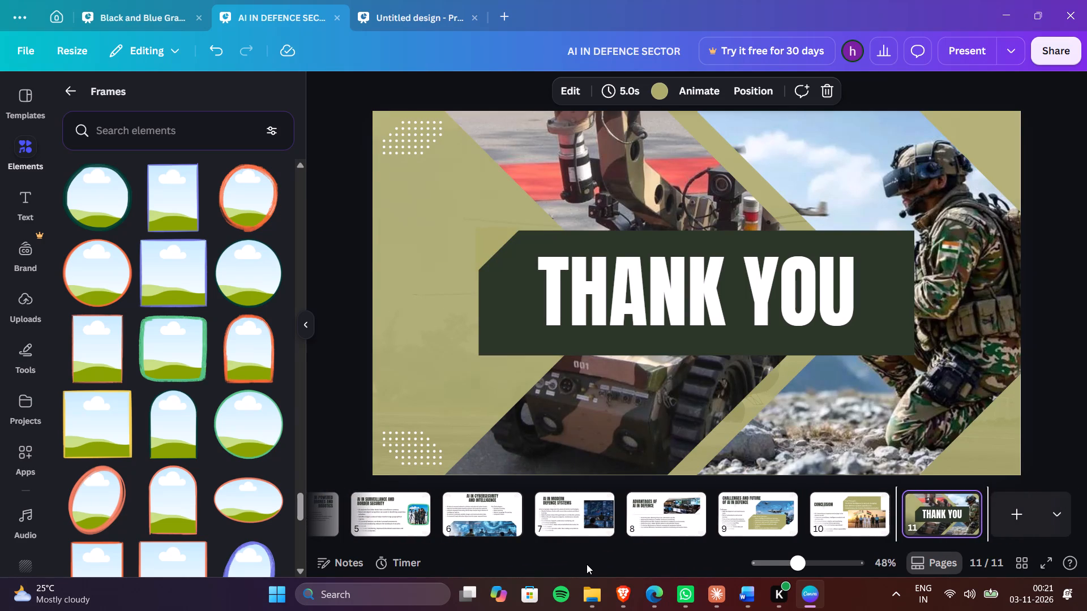
Add a text box on the Thank You slide reading "*Images used are taken from various sources and some are AI genrated".
click(303, 337)
click(19, 182)
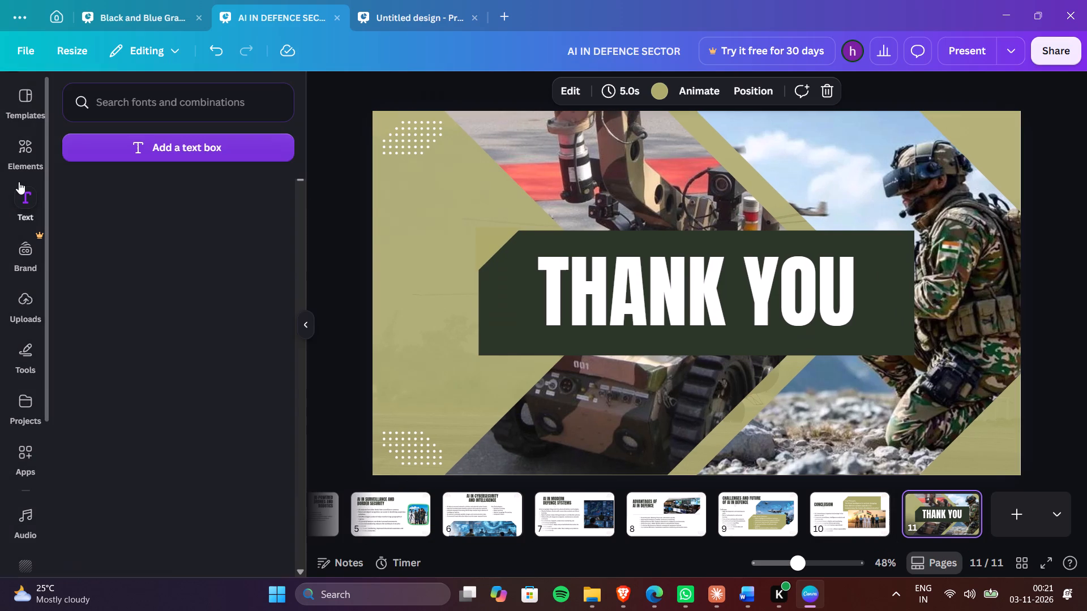
click(155, 149)
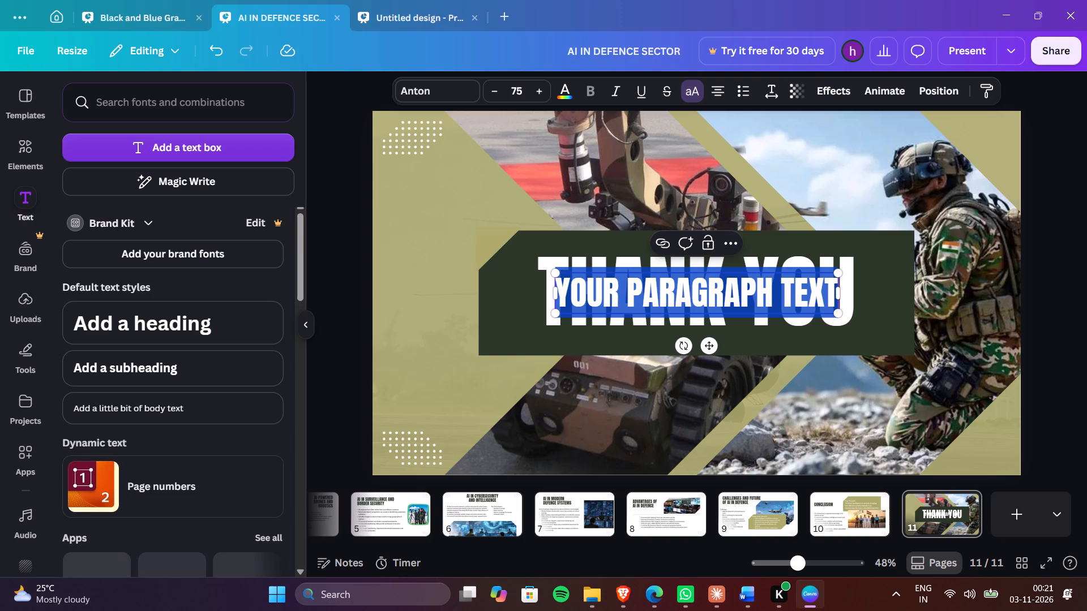
key(shift+asterisk)
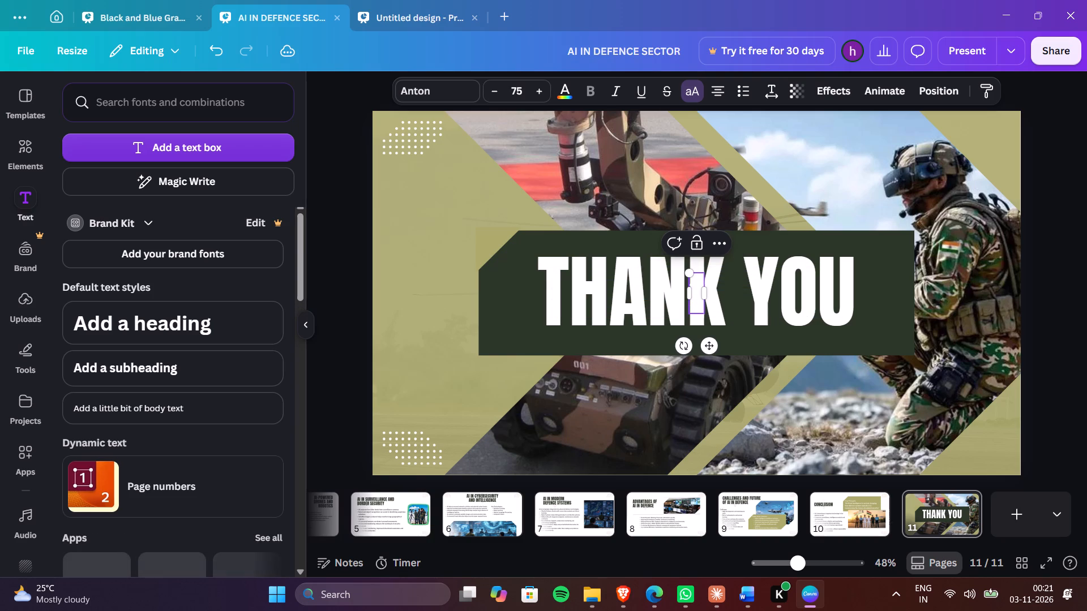
text(Images use)
text(d are taken from vat)
key(BackSpace)
text(rious sources and)
key(space)
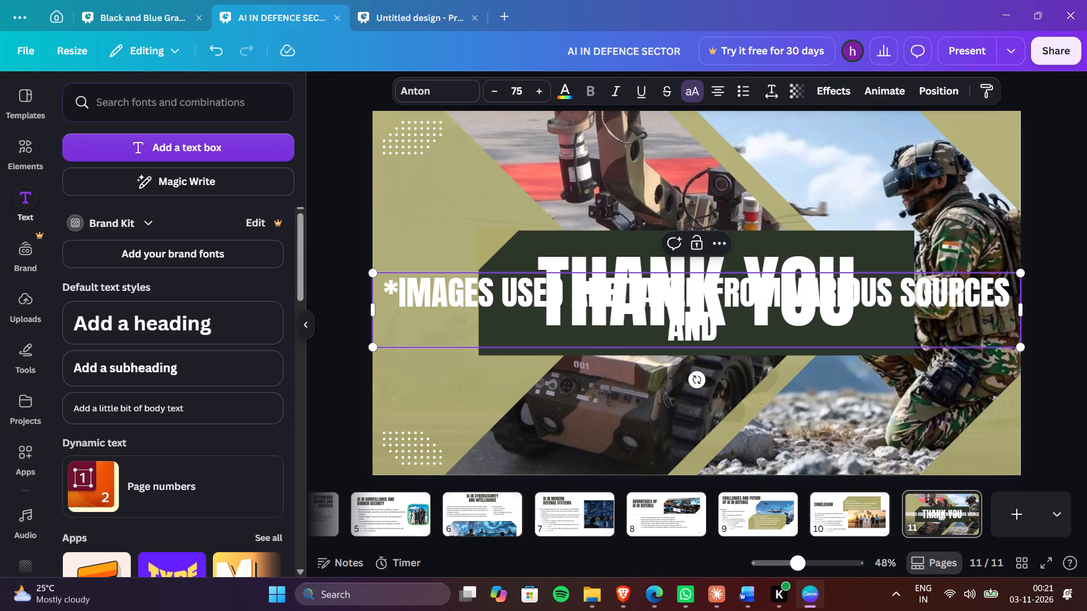
text(some are a)
key(BackSpace)
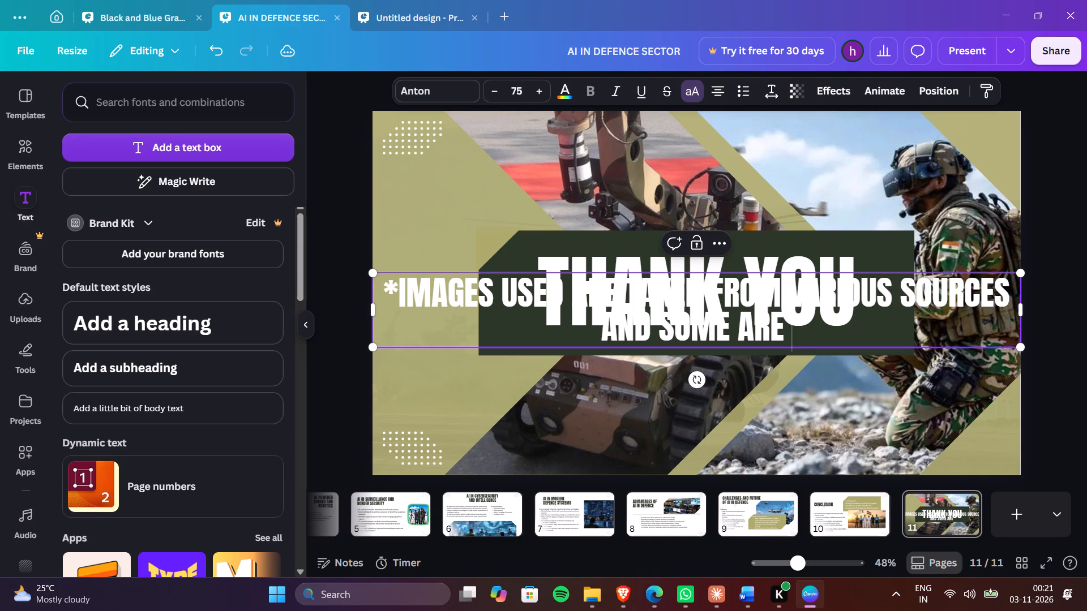
text(AI genrated)
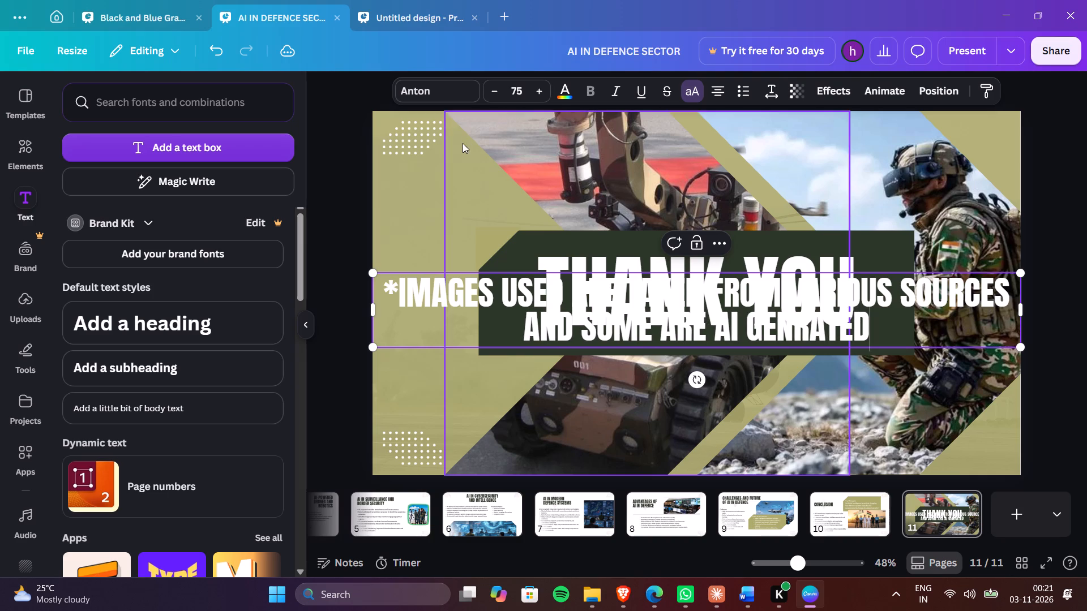
Format the image-source note in Lora at size 26 and turn off its all-uppercase styling.
click(463, 143)
click(422, 315)
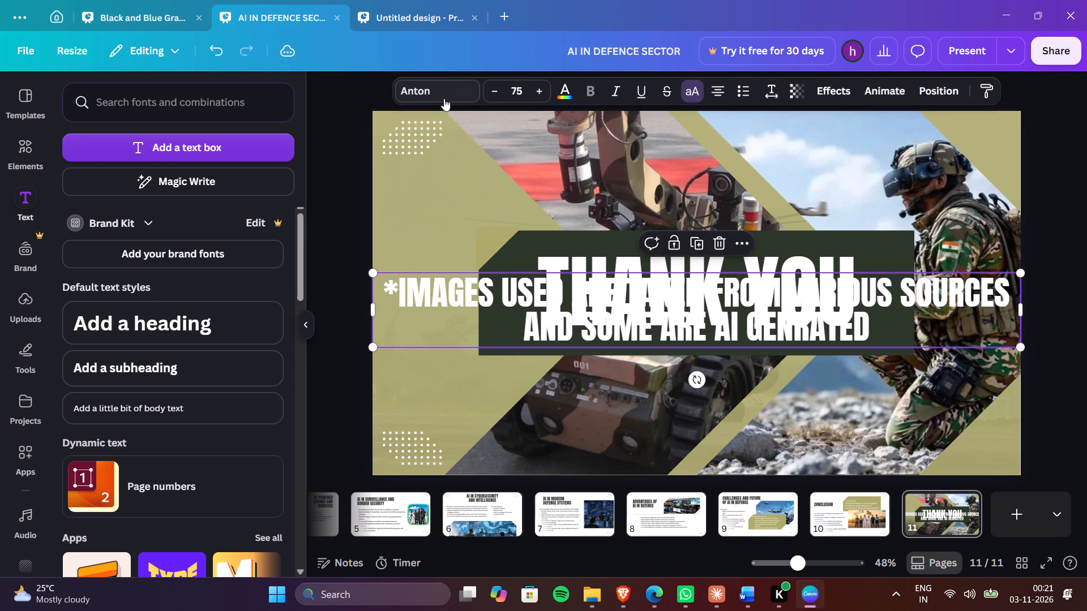
click(444, 98)
click(108, 330)
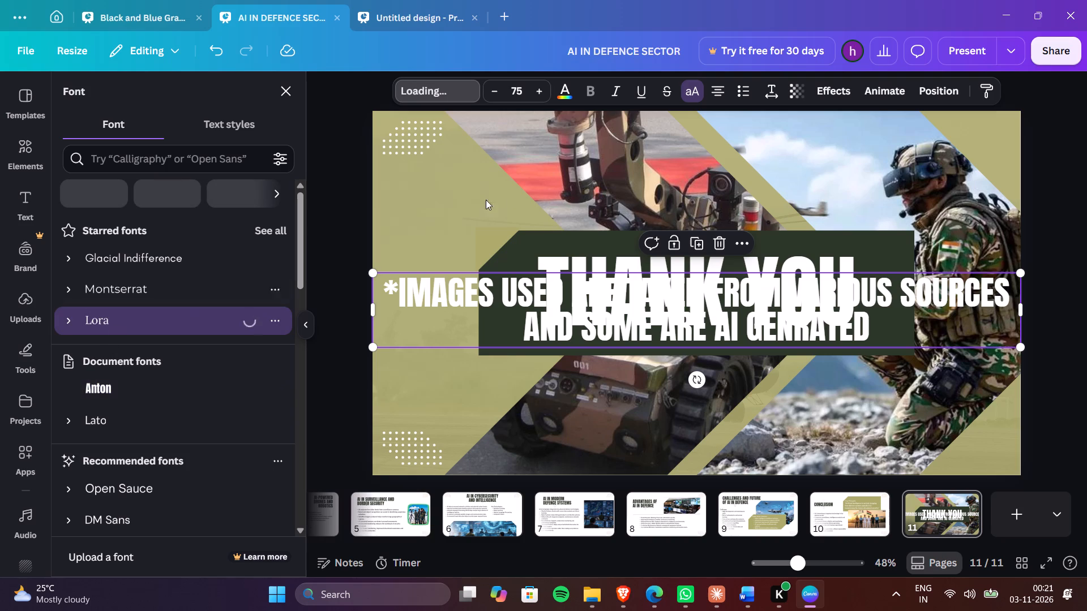
click(498, 89)
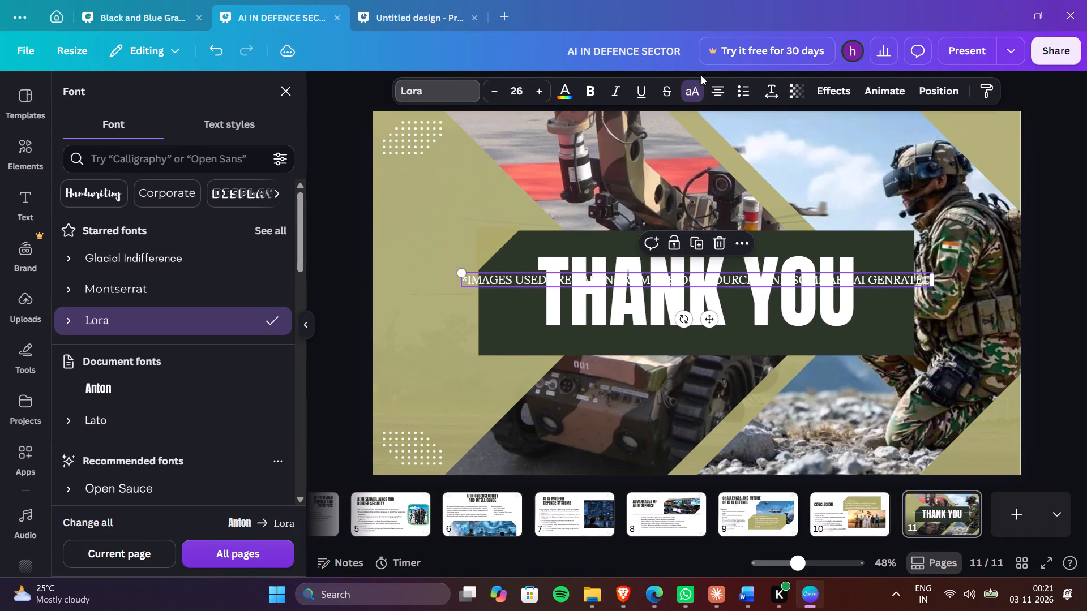
click(683, 97)
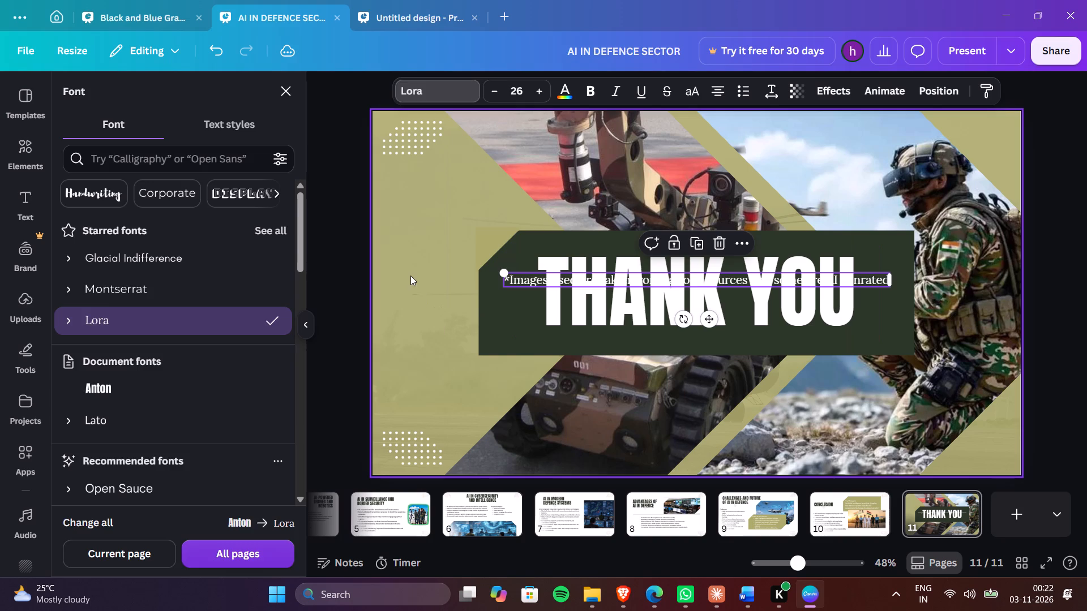
click(410, 276)
Place the image-source note along the slide's lower-left edge and move the lower dot pattern up clear of it.
drag(566, 273, 451, 461)
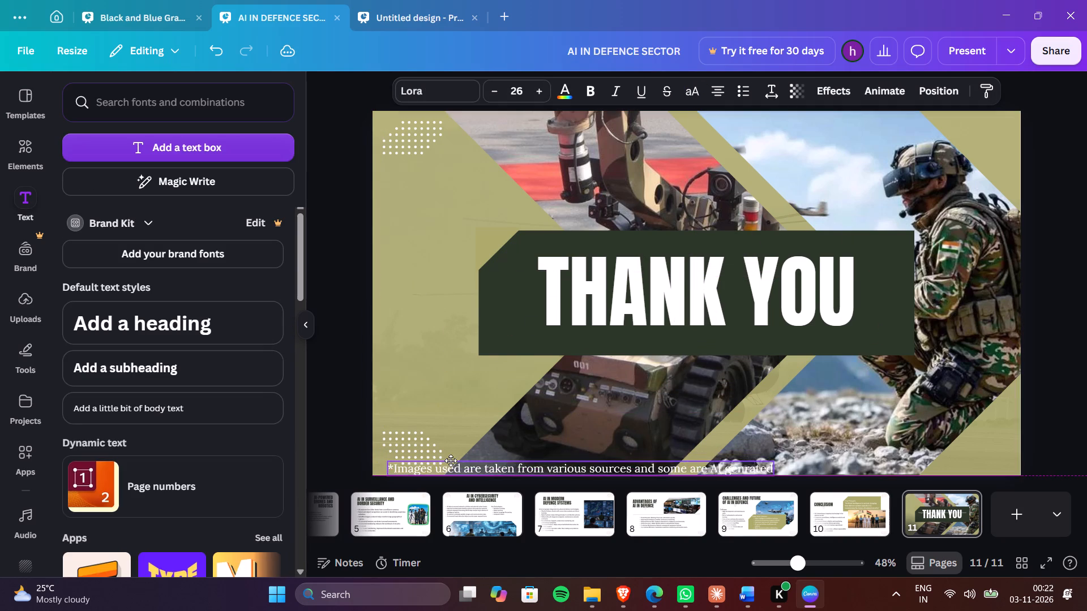
drag(451, 461, 491, 449)
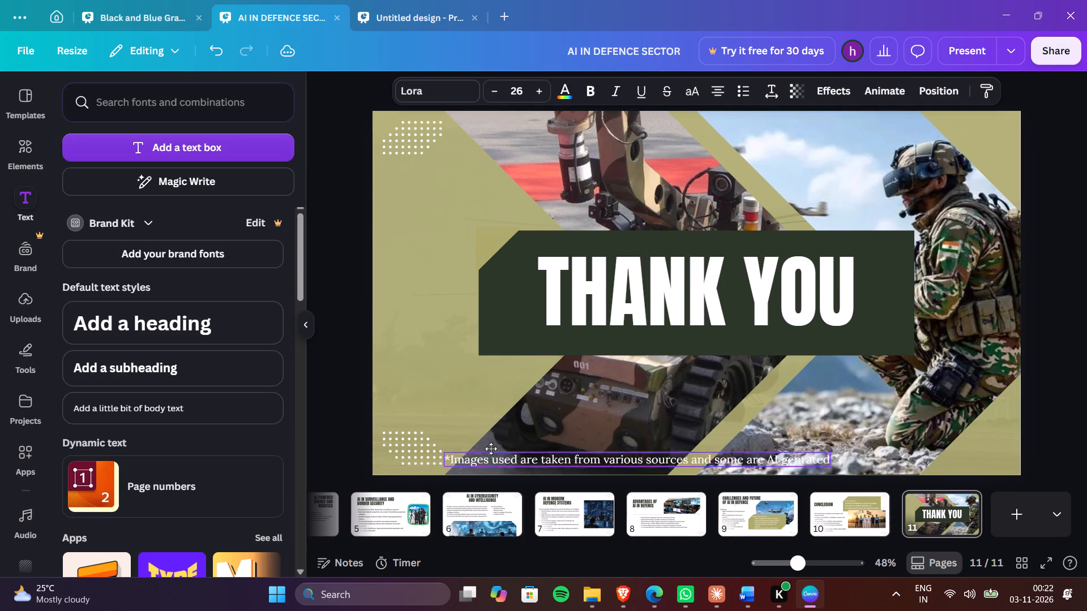
drag(491, 449, 450, 427)
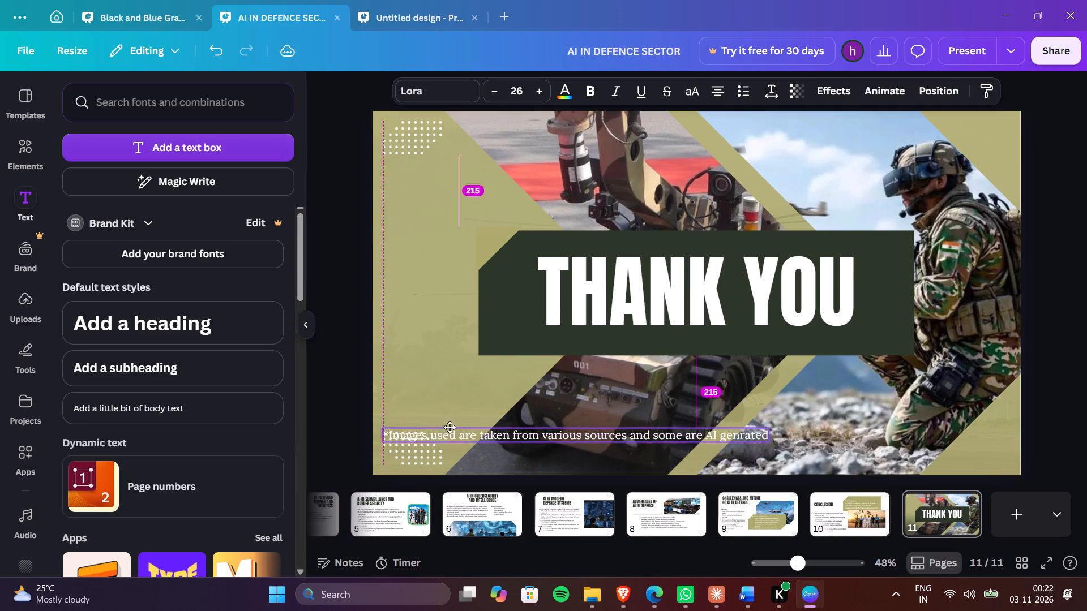
drag(450, 427, 446, 457)
click(427, 441)
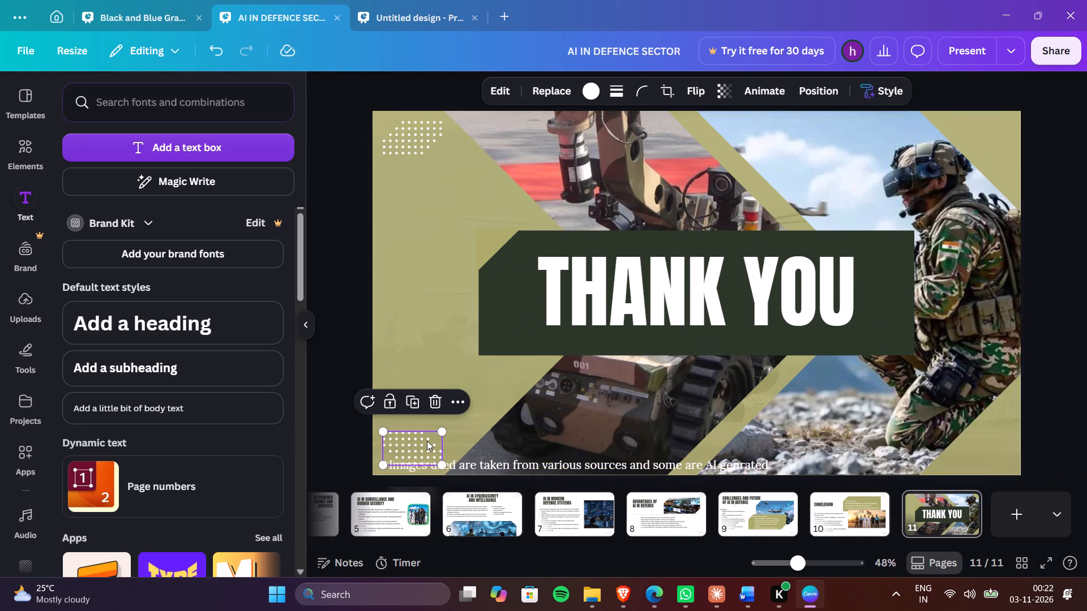
shift+drag(427, 441, 430, 428)
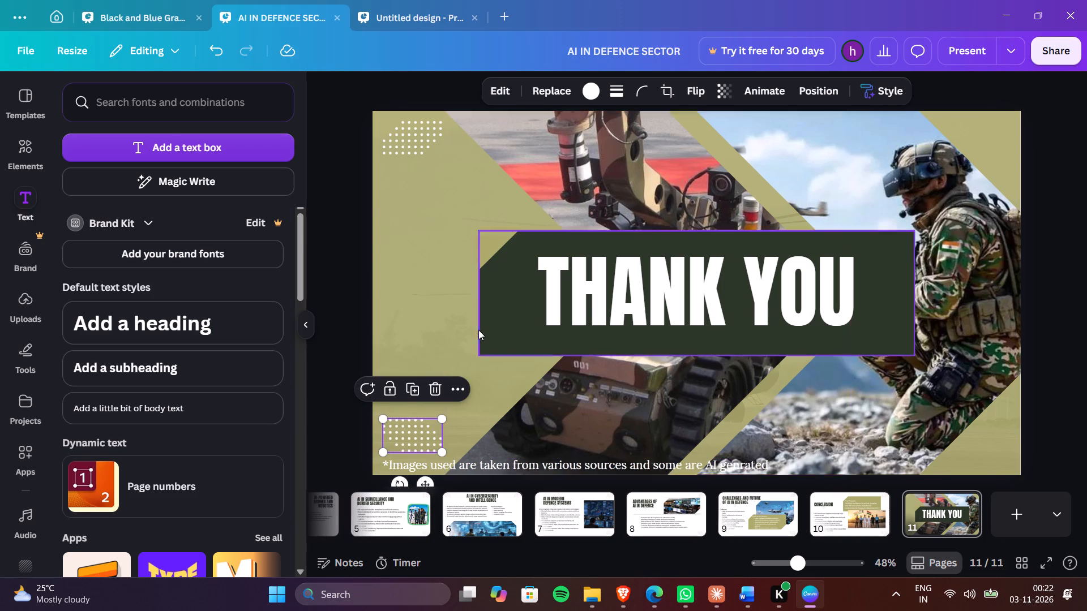
Correct the spelling of the last word in the image-source note to "generated".
double_click(731, 467)
click(737, 468)
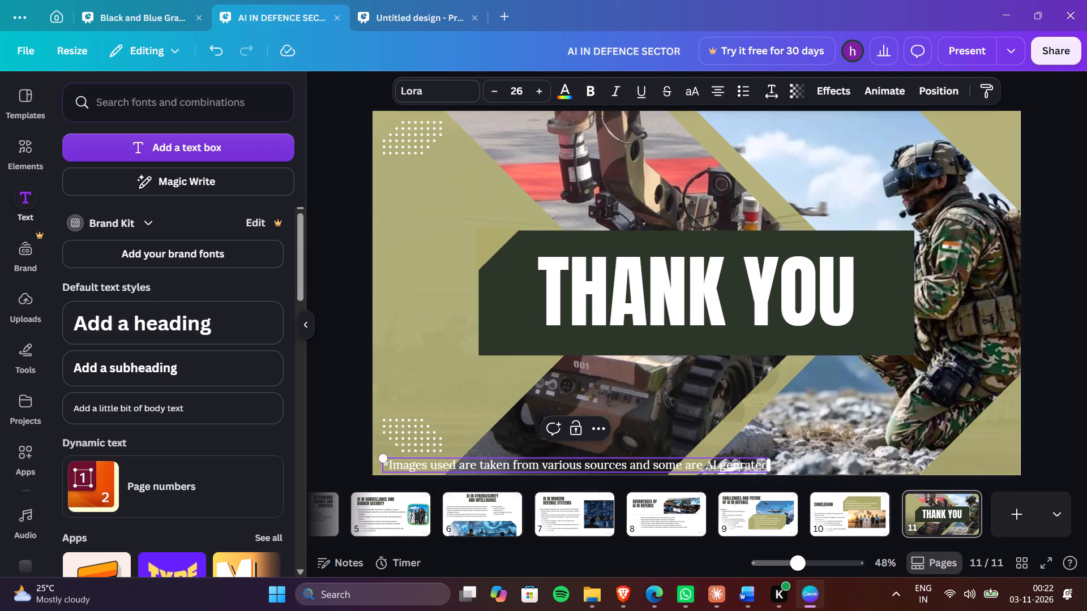
key(e)
click(1065, 326)
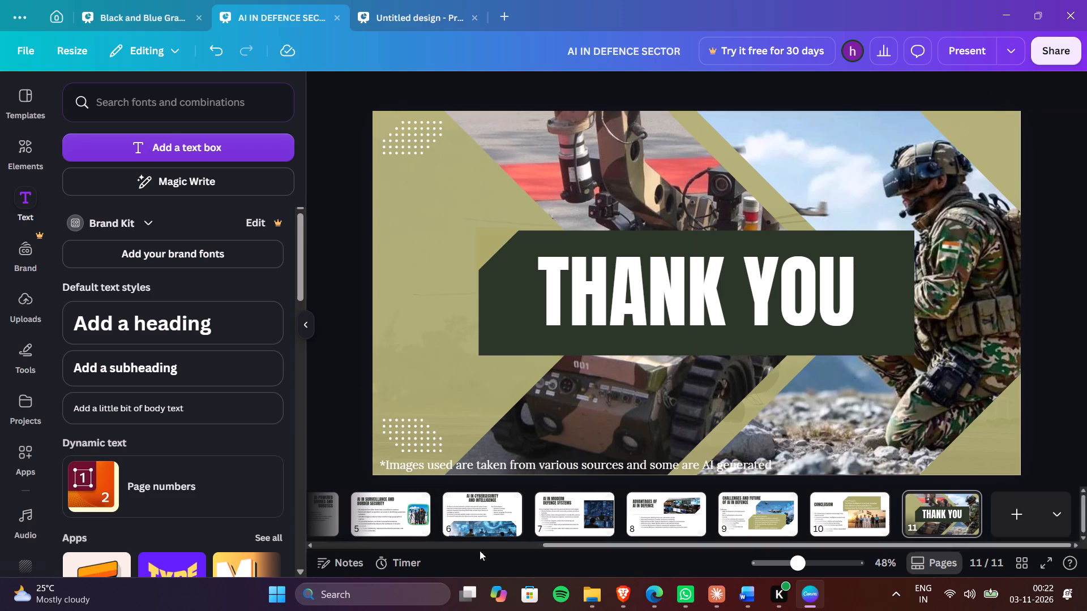
click(1068, 274)
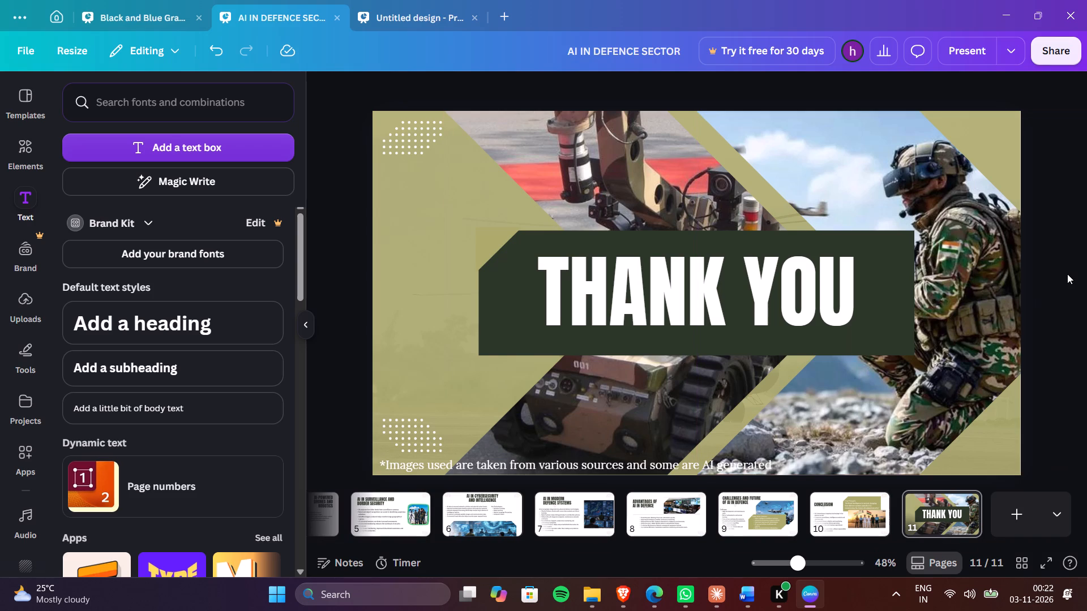
Download all pages of the presentation as a PPTX file.
click(1073, 46)
click(808, 380)
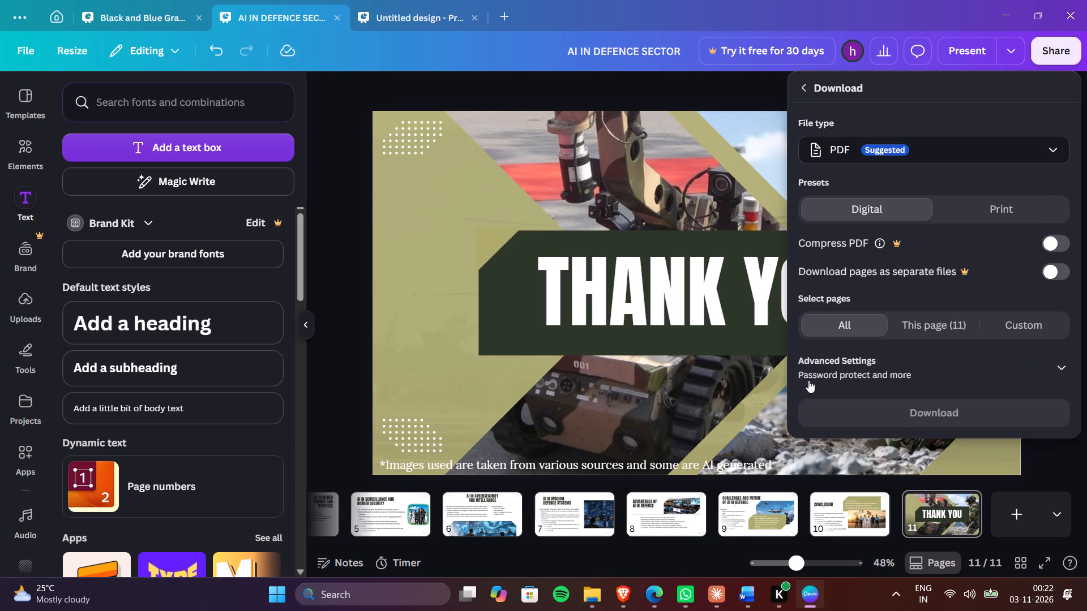
click(876, 163)
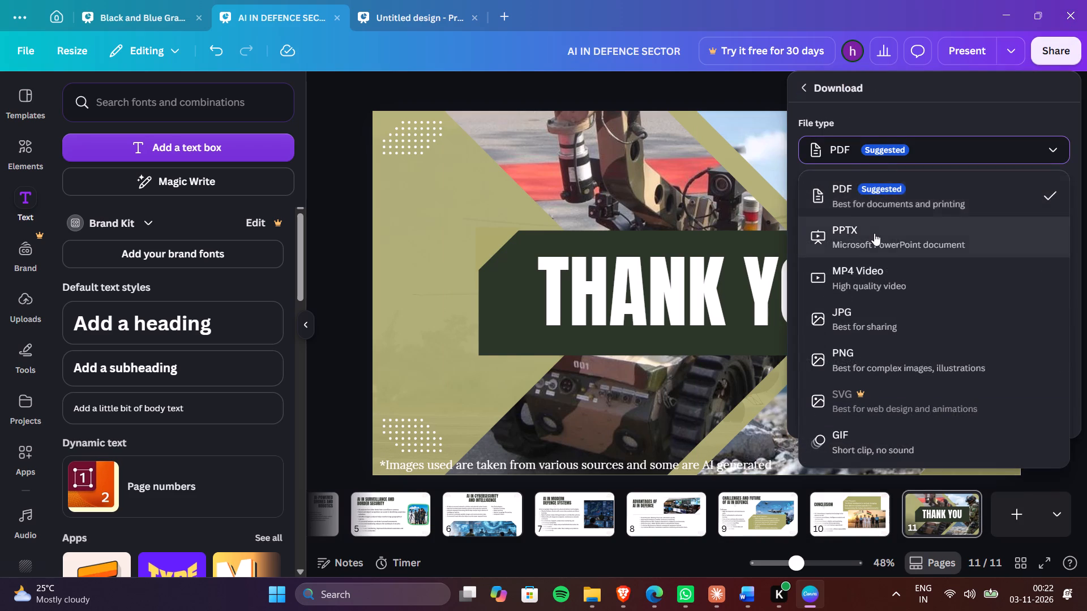
click(874, 233)
click(881, 283)
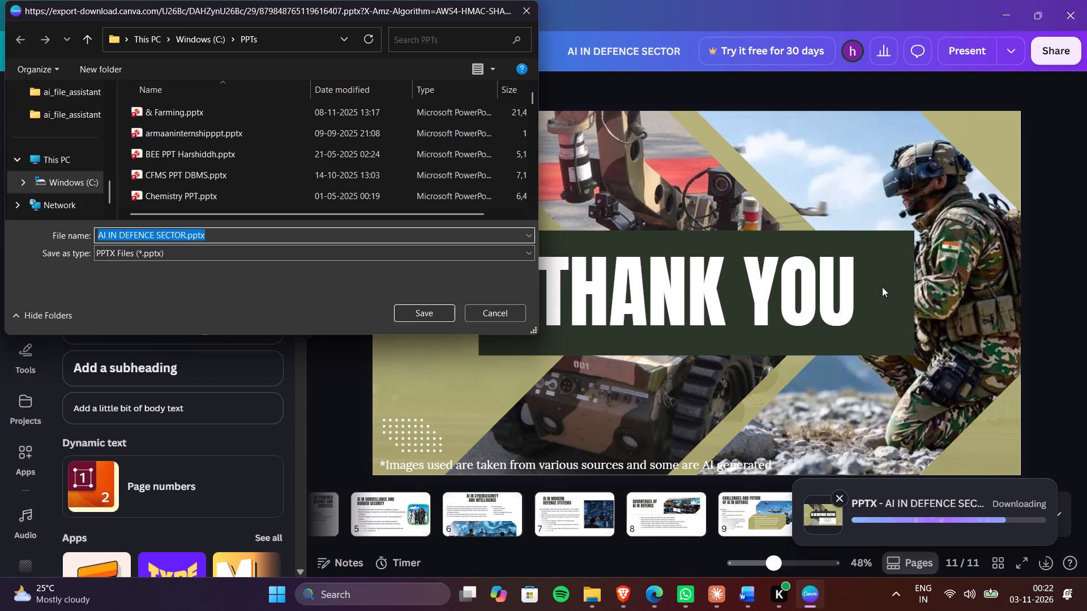
Save the exported presentation in the PPTs folder under the name "Kundan Seminar AI in defence ppt".
text(Kundan)
key(space)
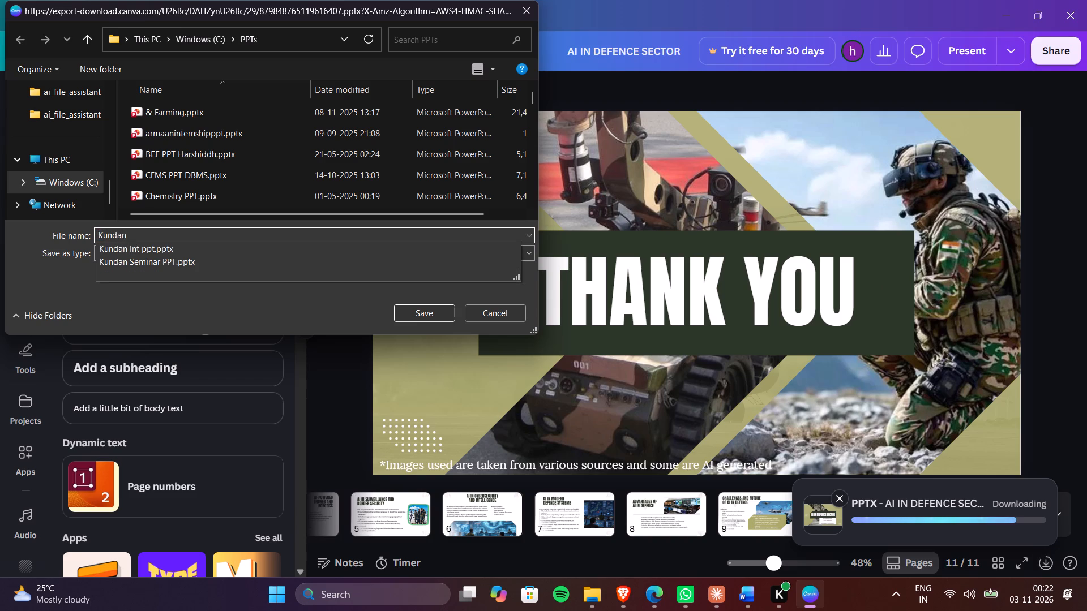
text(Seminar)
key(space)
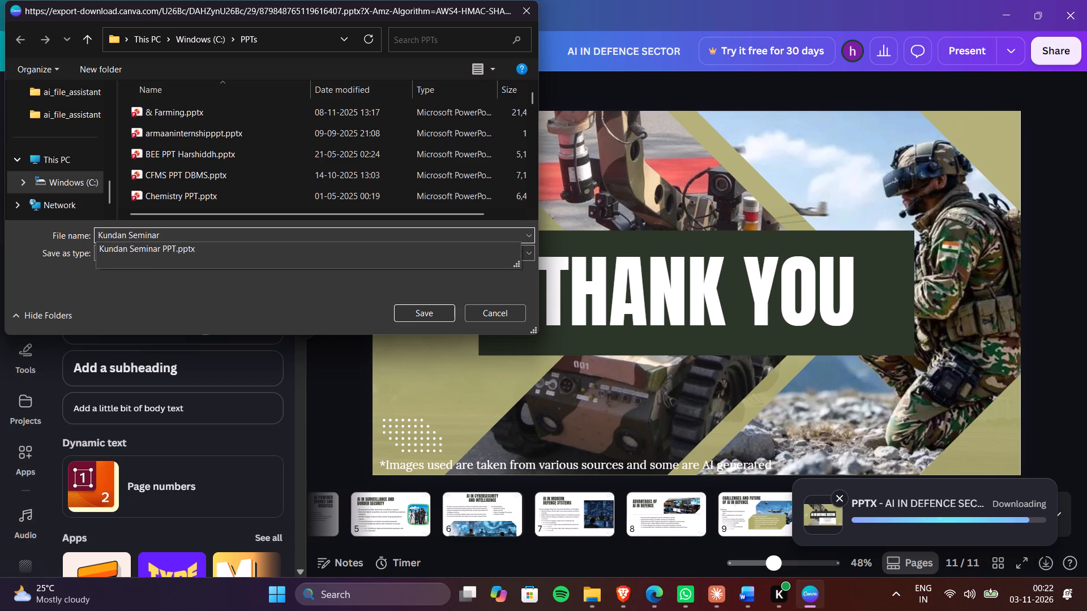
text(AI in defence ppt)
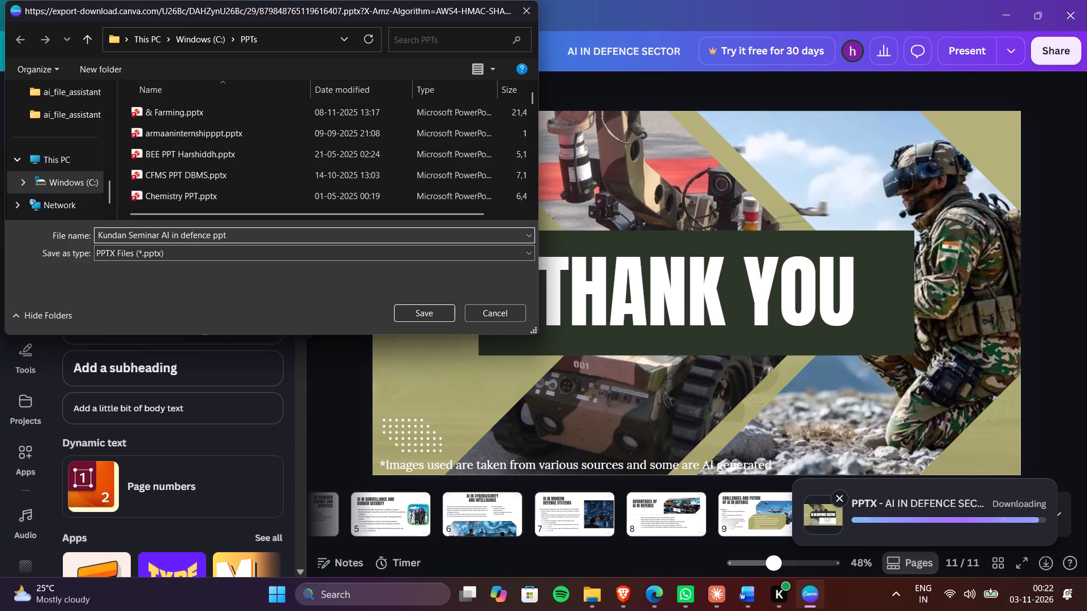
click(435, 308)
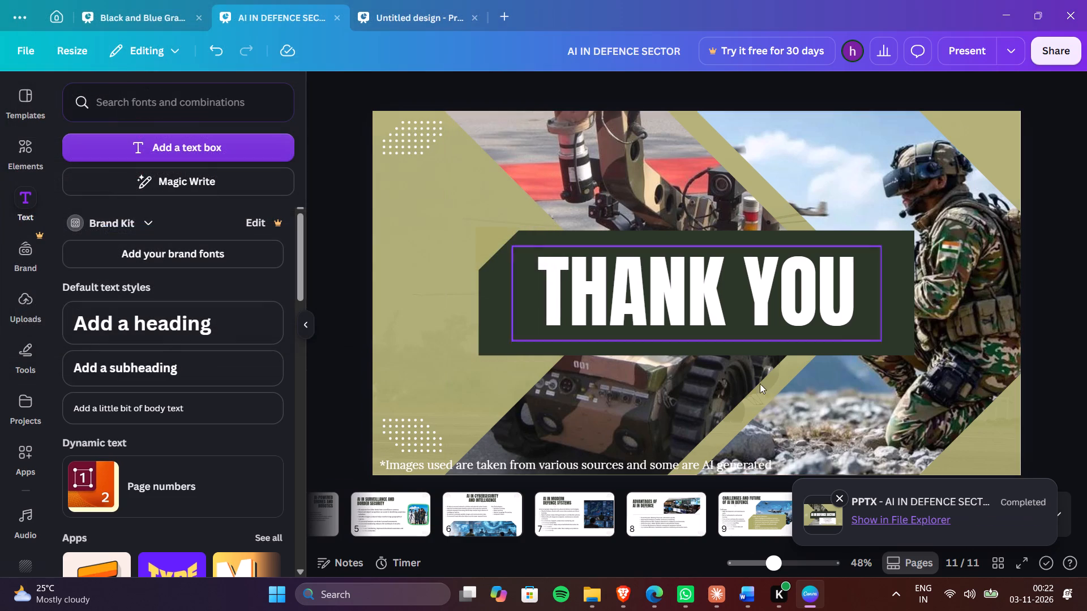
Show the downloaded presentation in File Explorer.
click(908, 522)
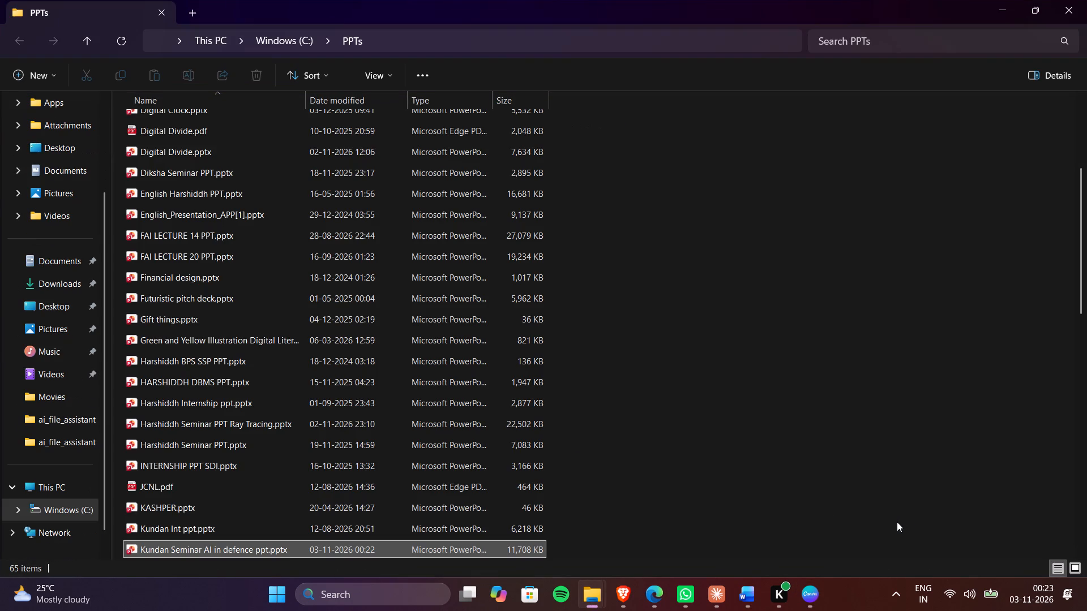
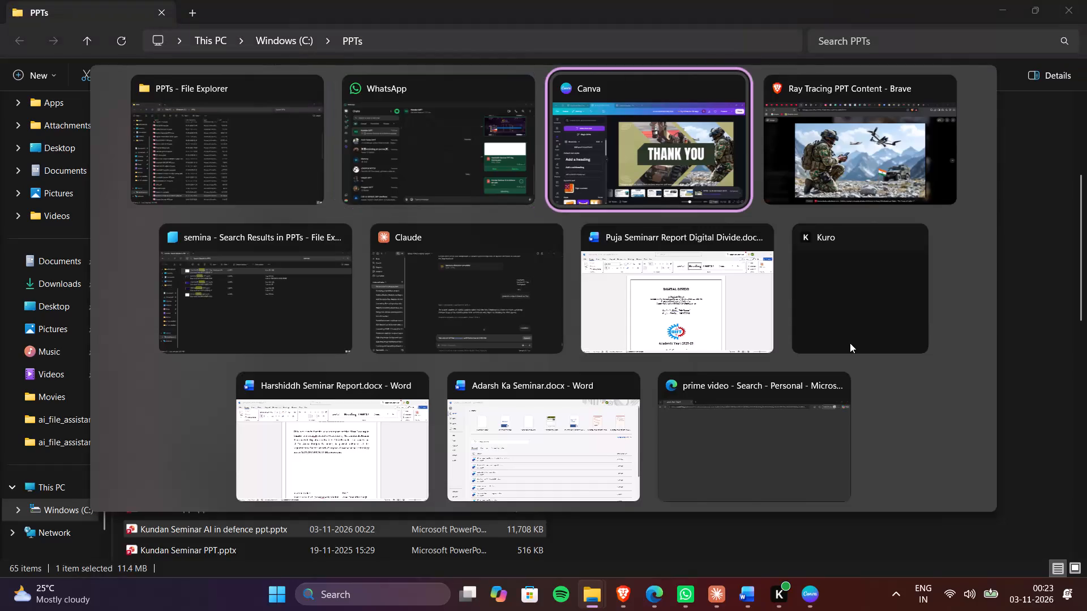
key(alt+Tab)
key(alt+Tab)
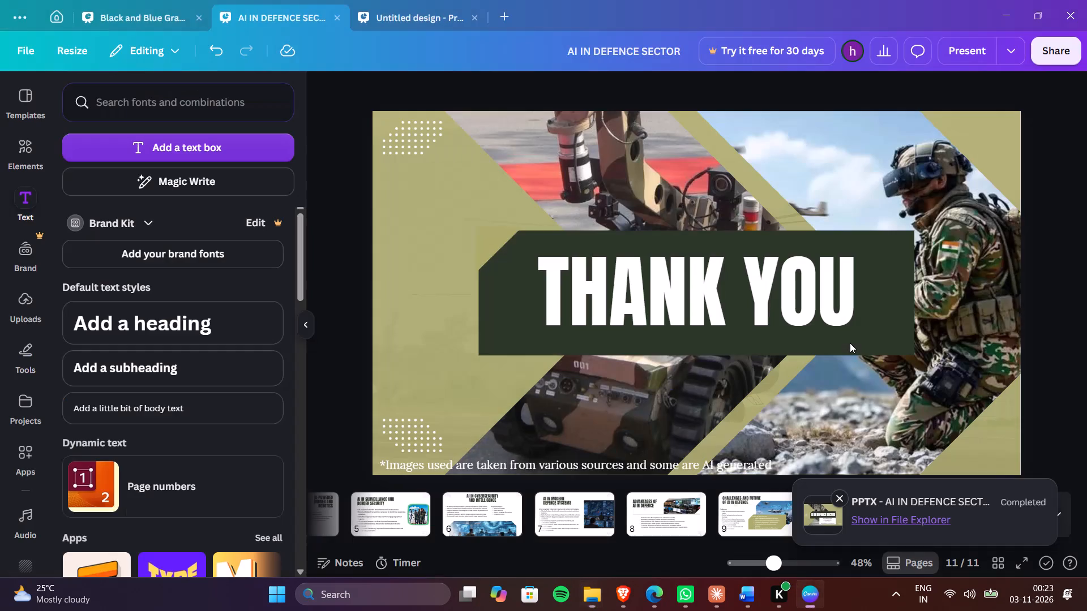